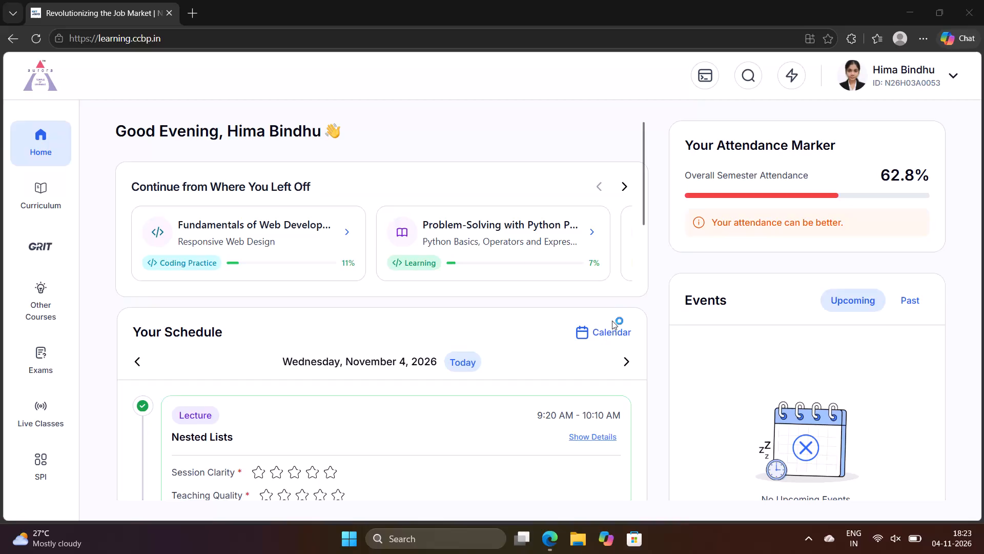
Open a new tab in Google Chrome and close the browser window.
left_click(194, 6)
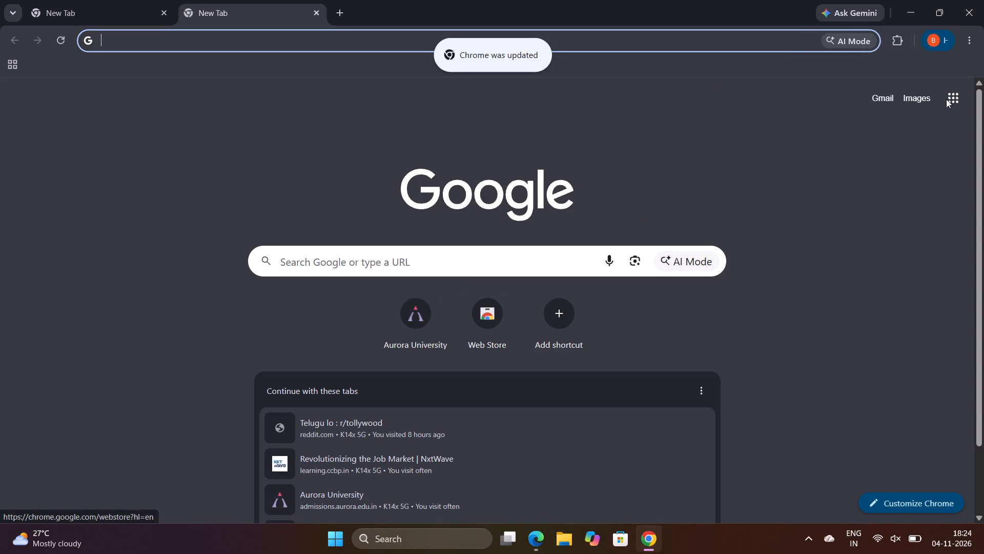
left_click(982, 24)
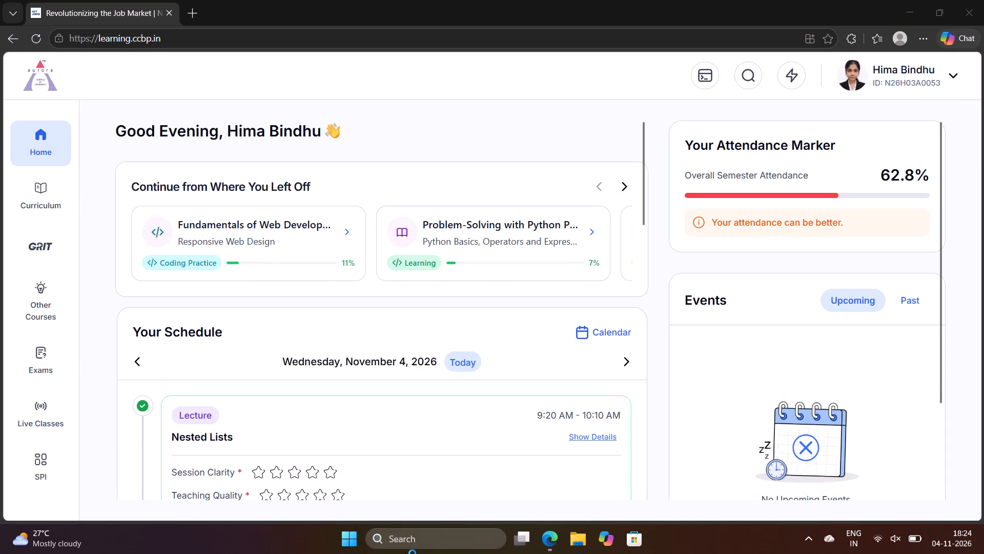
Launch the WhatsApp app from the recent Windows searches.
left_click_drag(401, 551, 423, 534)
left_click(423, 534)
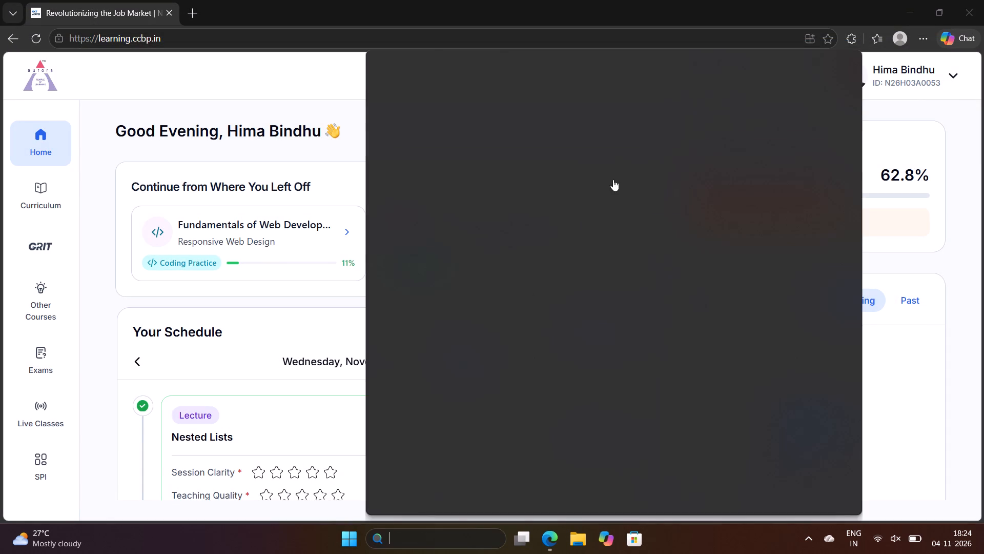
left_click(583, 112)
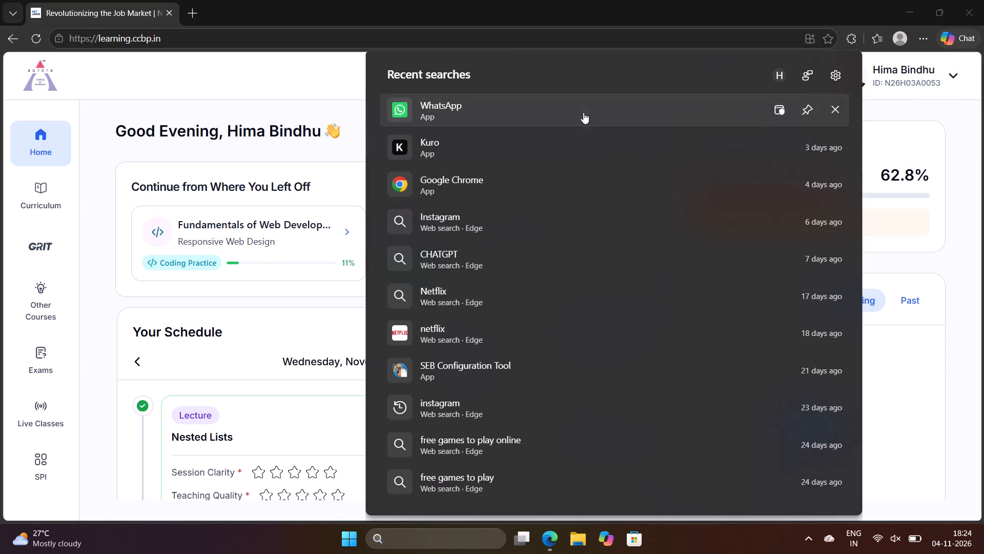
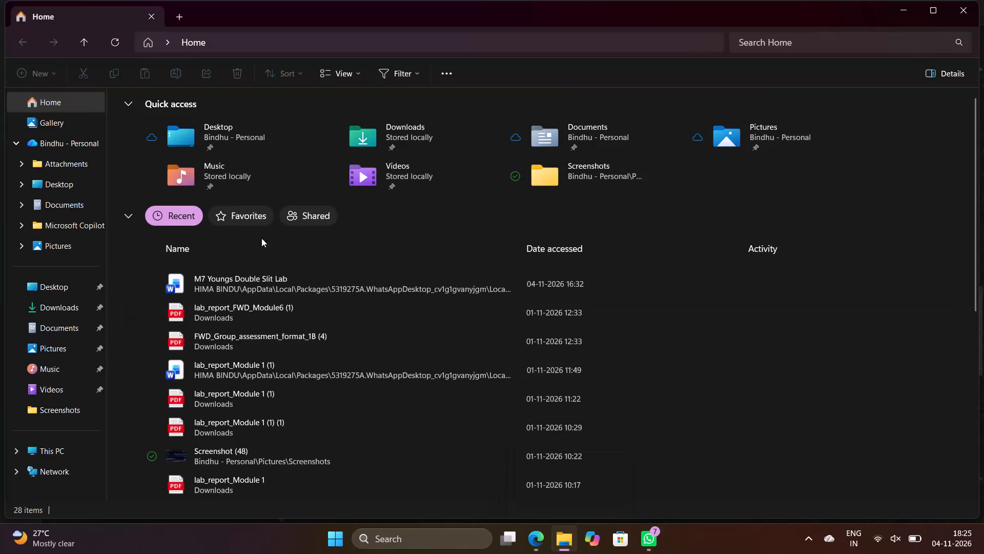
Open the Word document "M7 Youngs Double Slit Lab" from the recent files in File Explorer.
left_click(265, 275)
double_click(265, 275)
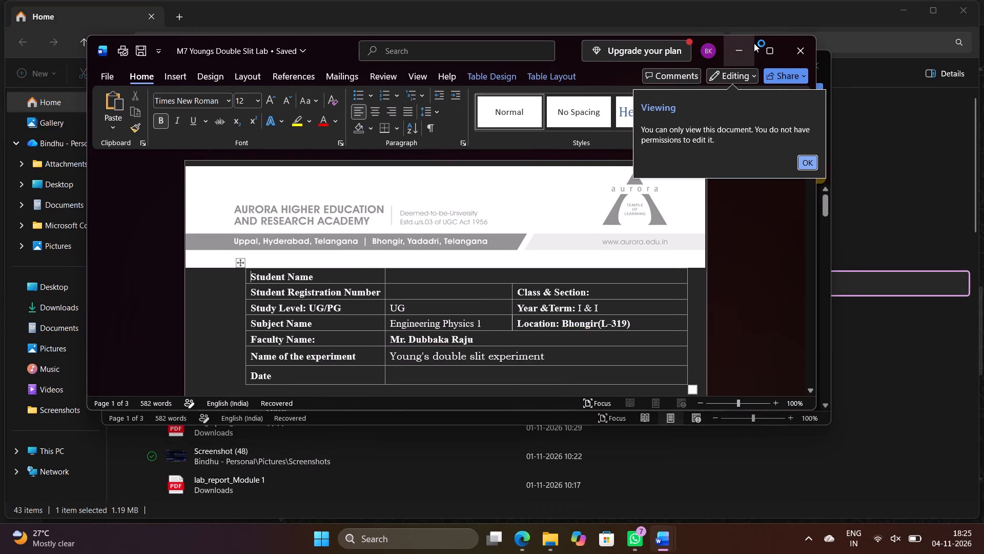
Maximize the editable M7 Youngs Double Slit Lab document and look through its procedure, observation, formula and result sections.
left_click(772, 48)
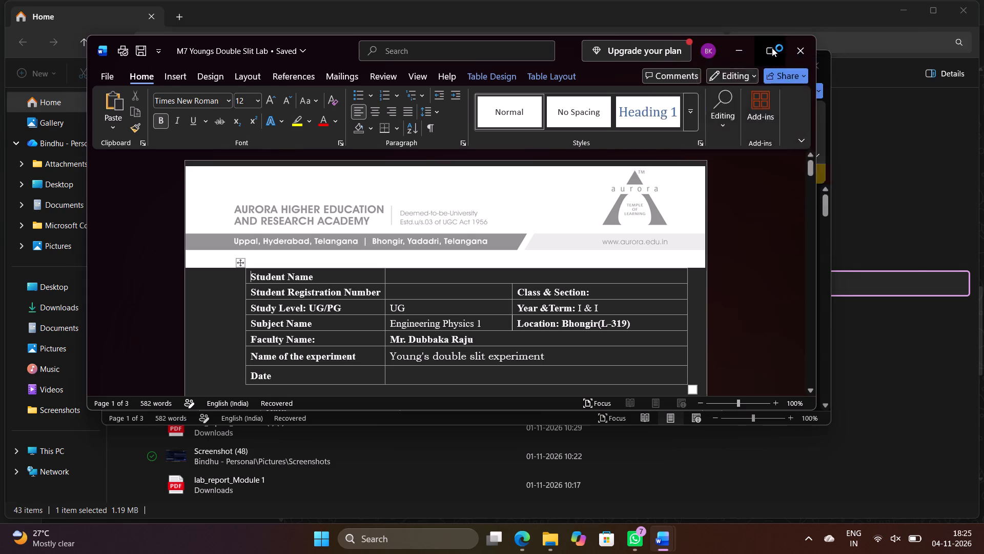
scroll(562, 360, "down", 20)
scroll(562, 360, "down", 10)
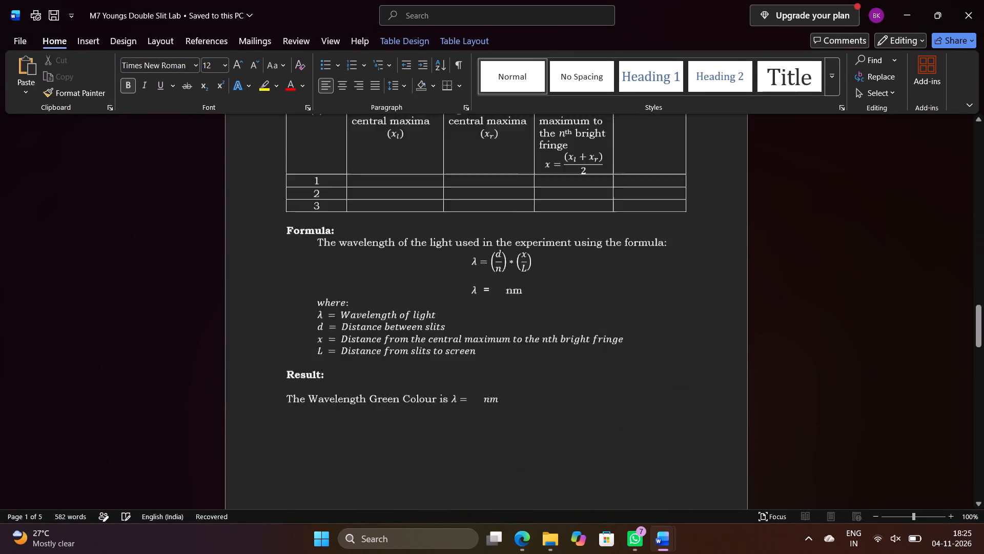
scroll(562, 360, "down", 1)
scroll(562, 360, "up", 9)
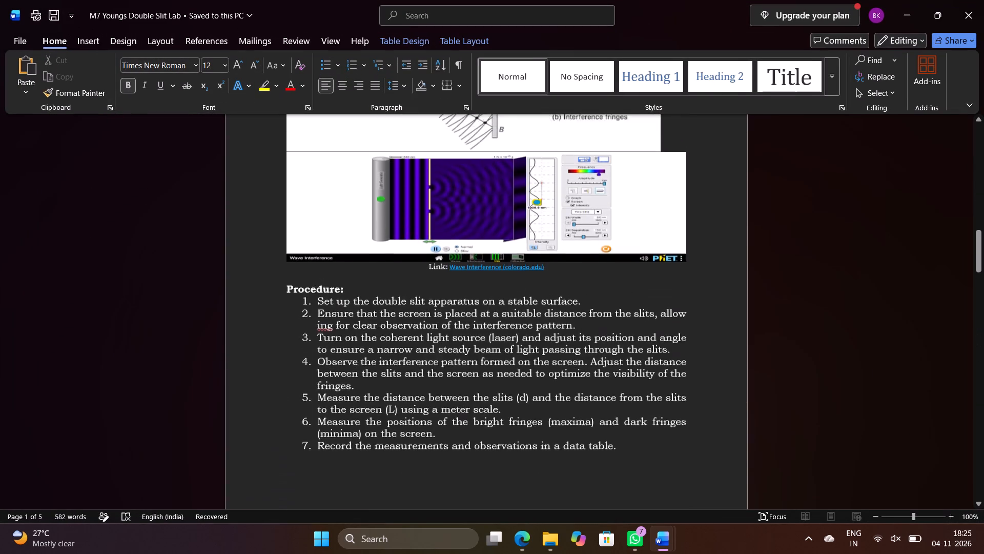
scroll(562, 360, "down", 8)
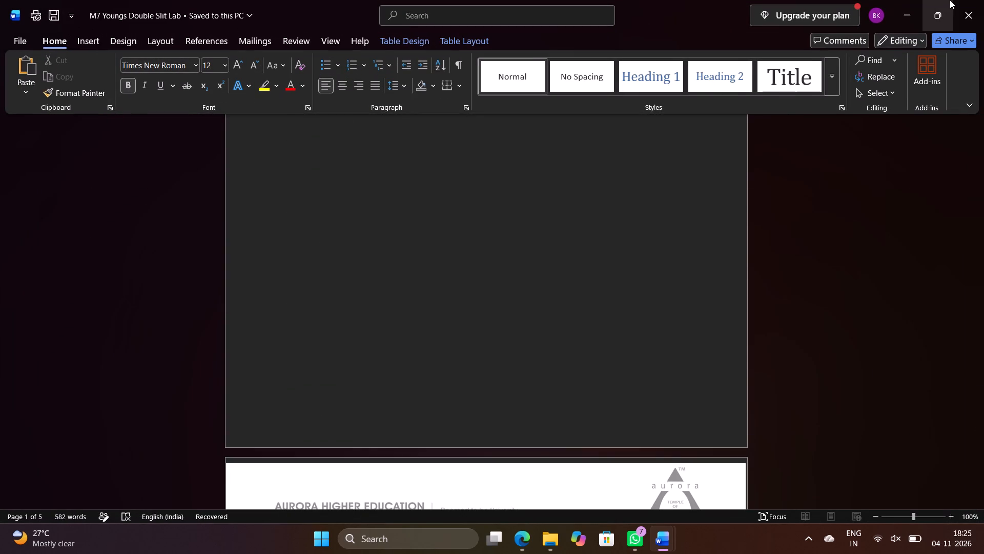
Close both open copies of the M7 Youngs Double Slit Lab document, discarding changes in the recovered copy.
left_click(971, 5)
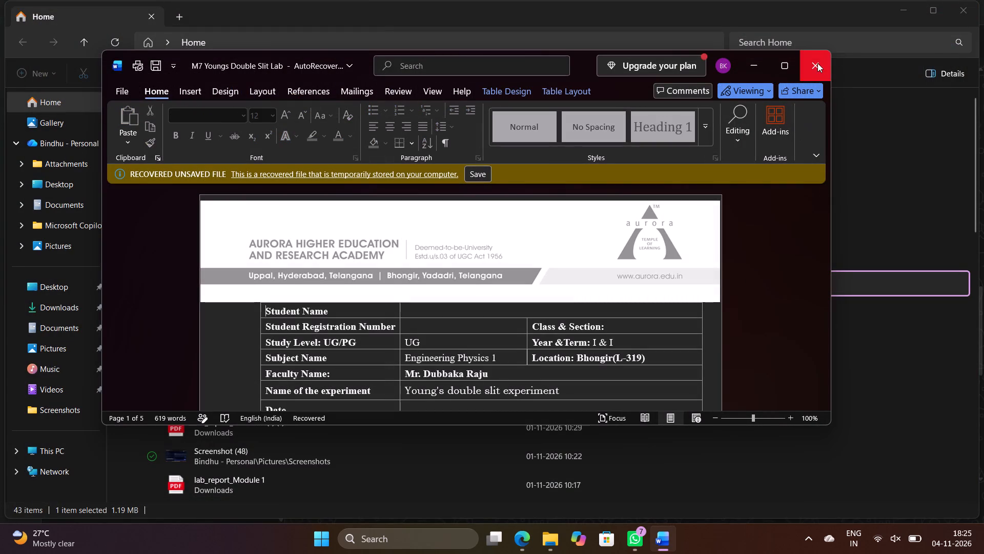
left_click(817, 63)
left_click_drag(817, 63, 515, 288)
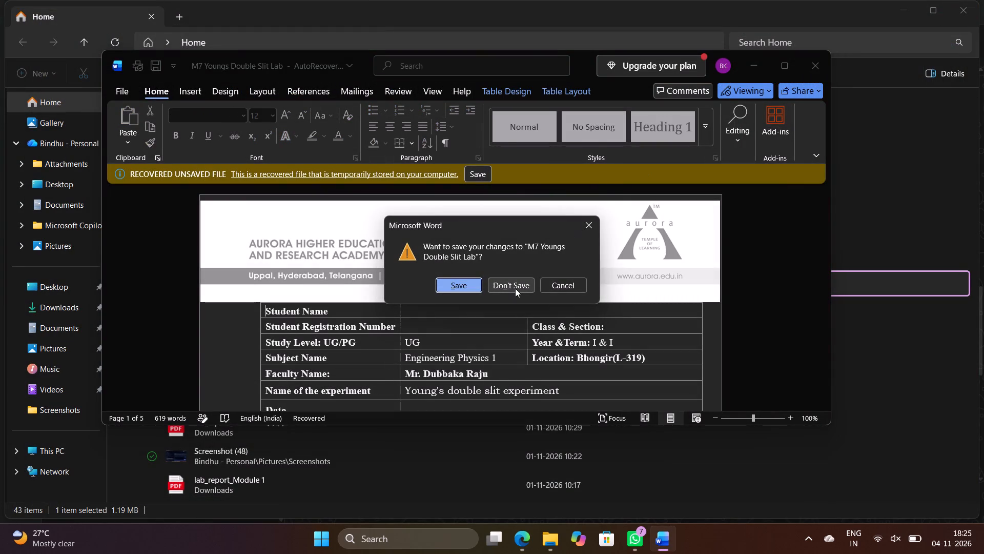
left_click(515, 288)
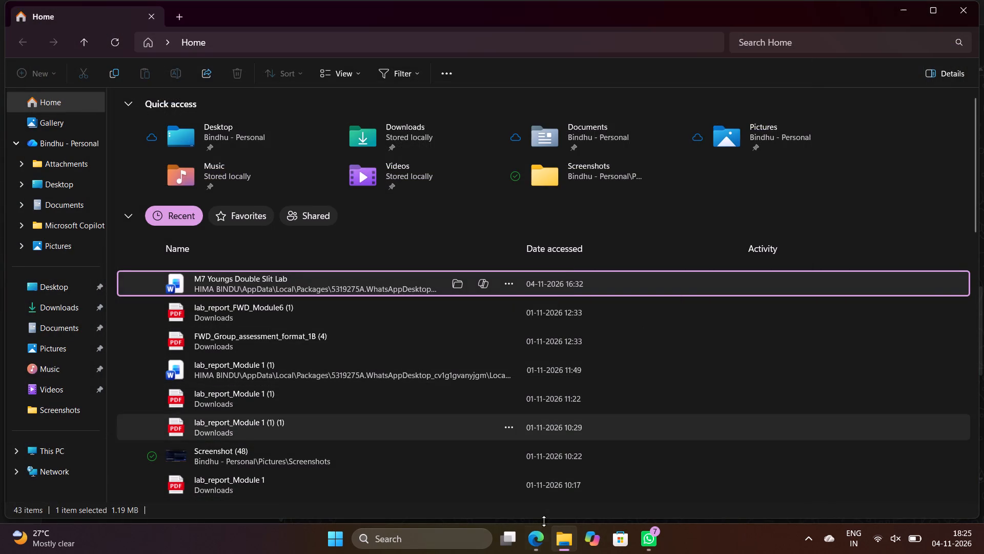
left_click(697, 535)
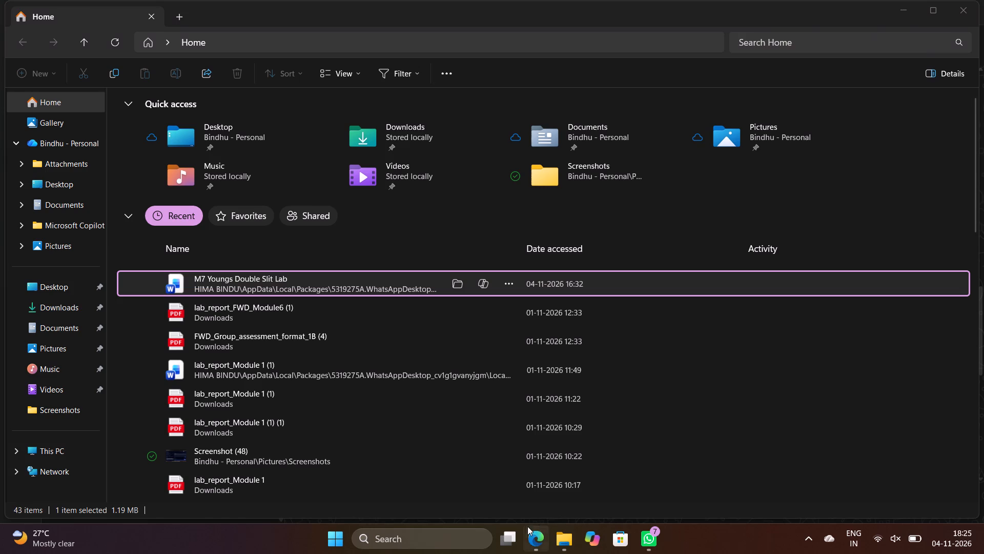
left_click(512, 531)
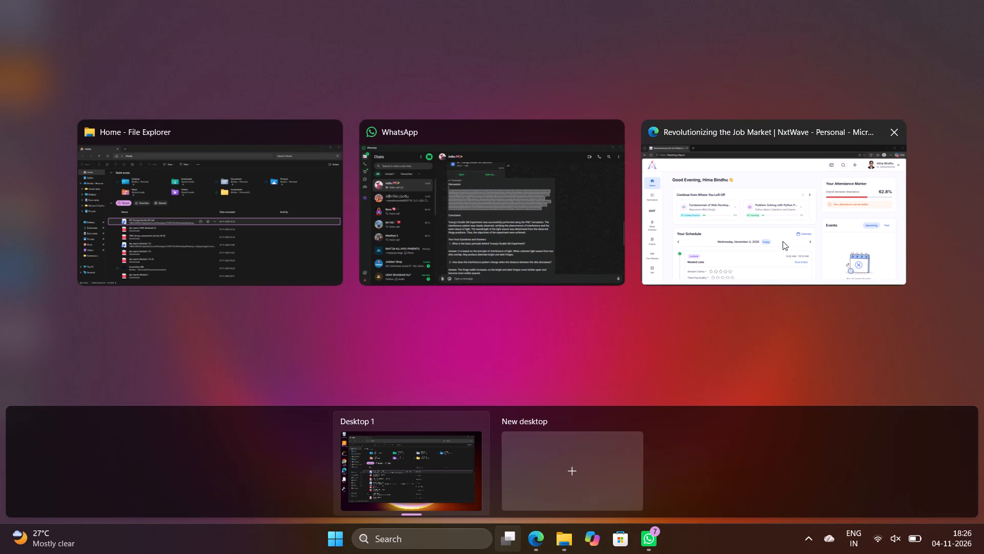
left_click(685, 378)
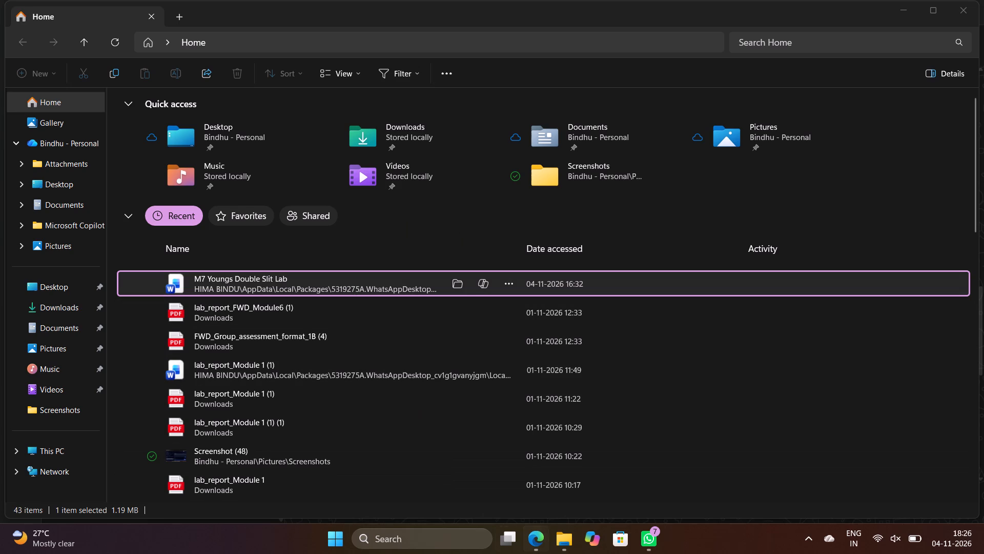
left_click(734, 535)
Search the computer's apps with "w" and launch Word.
left_click(447, 533)
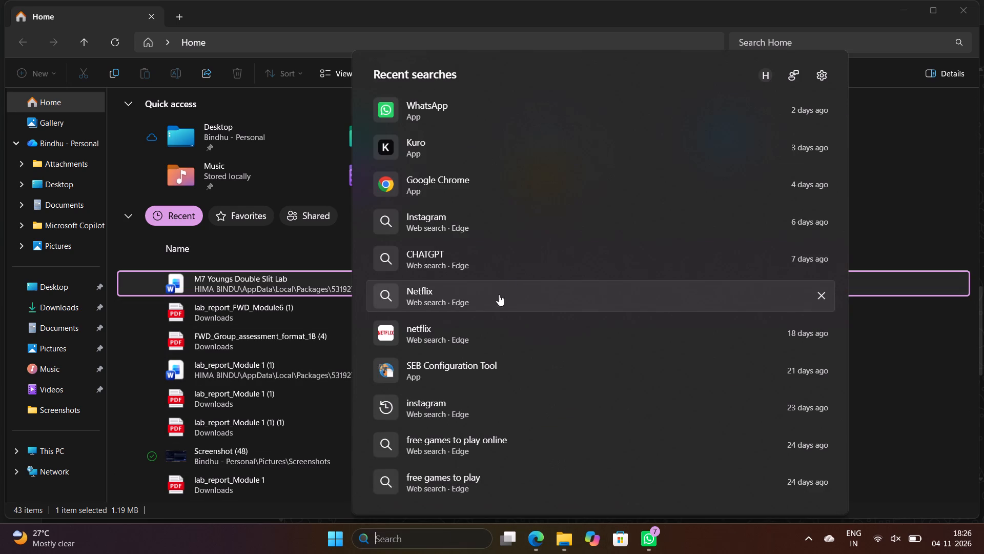
left_click(383, 531)
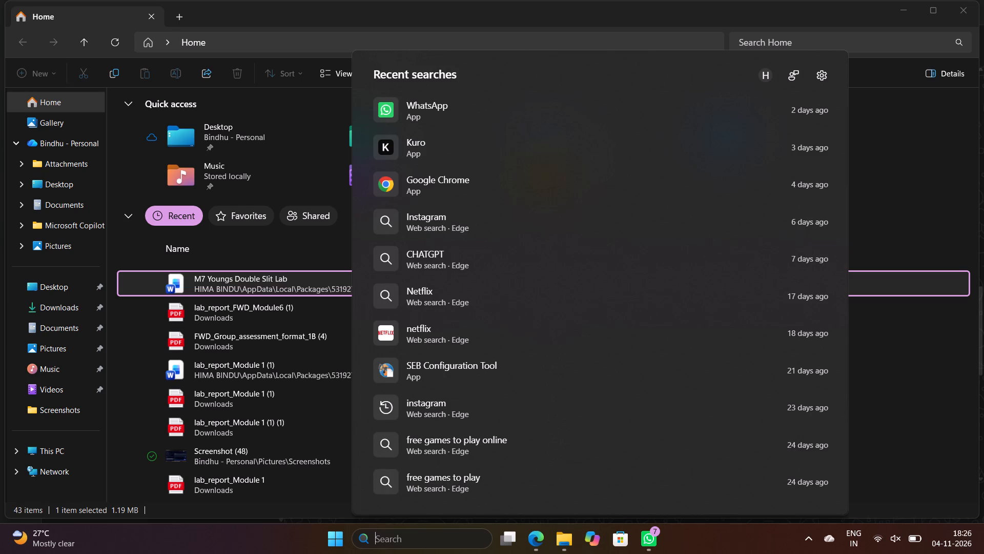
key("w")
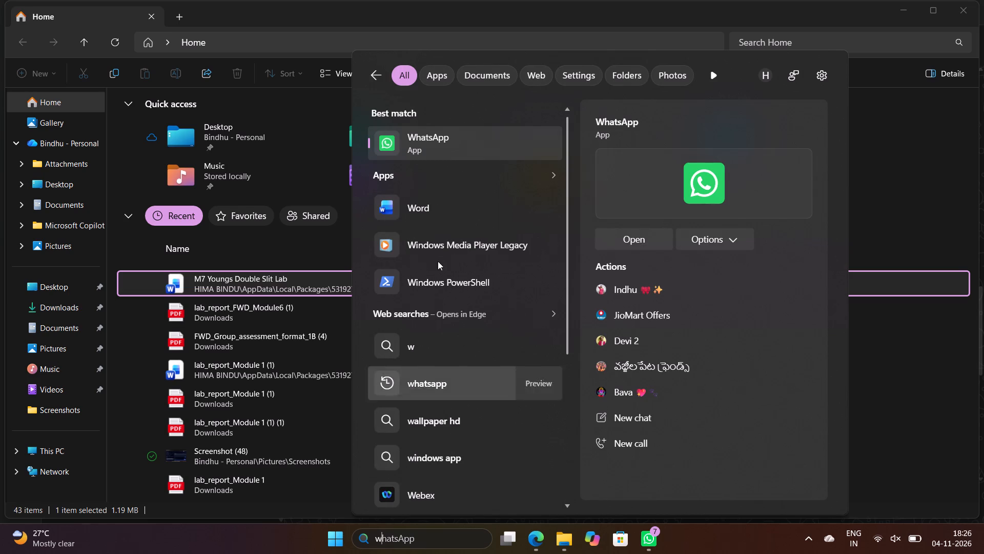
left_click(459, 210)
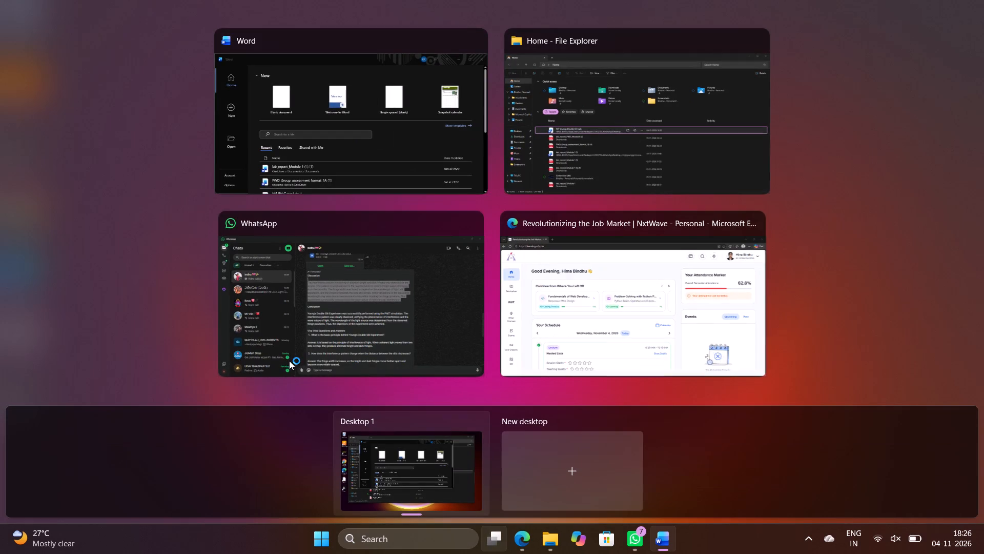
Check the recent documents in Word's start window and close that window.
left_click(407, 133)
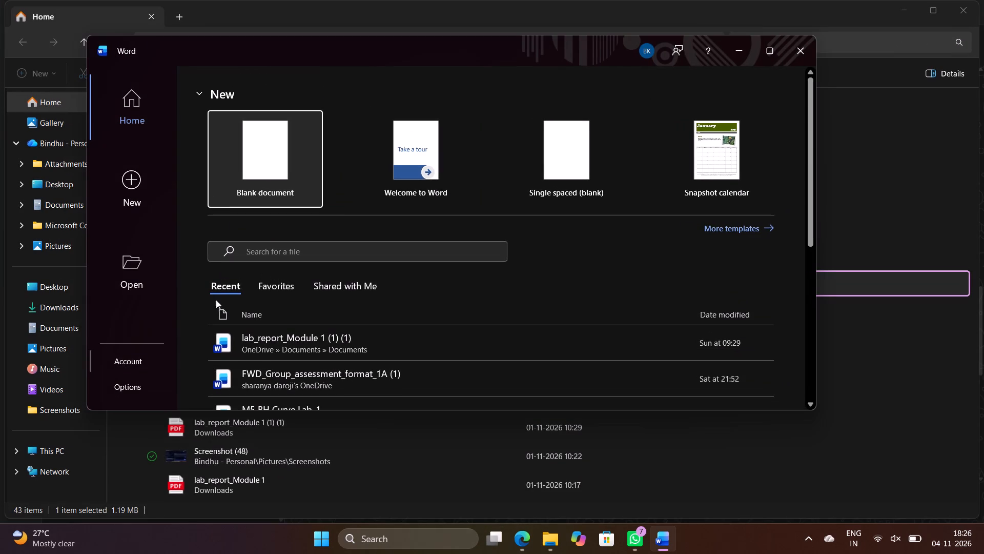
scroll(297, 341, "down", 2)
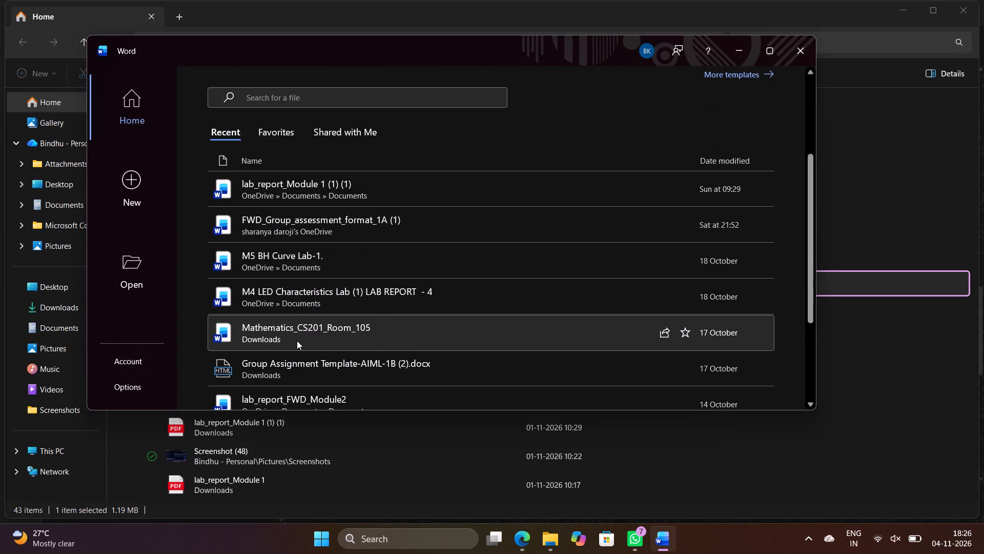
scroll(297, 341, "up", 9)
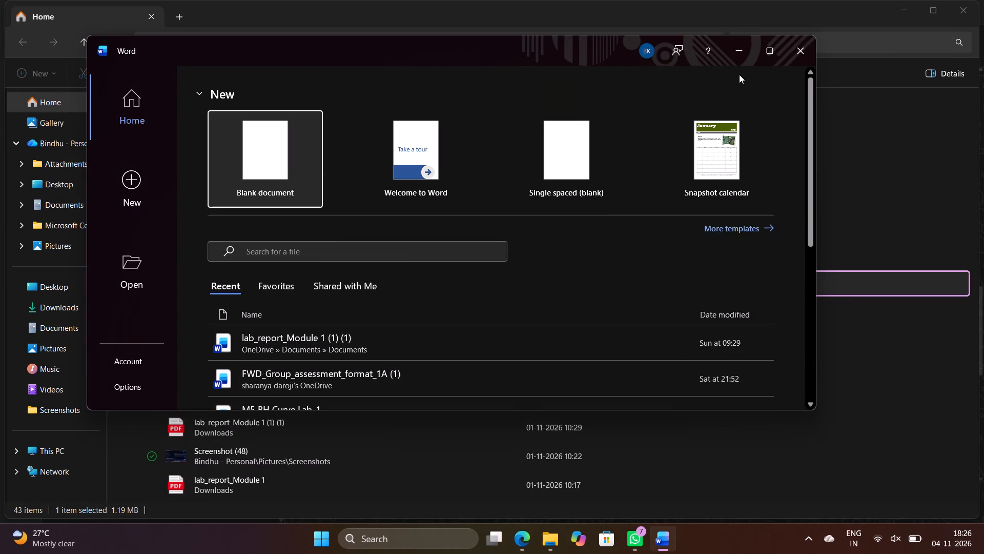
left_click(808, 52)
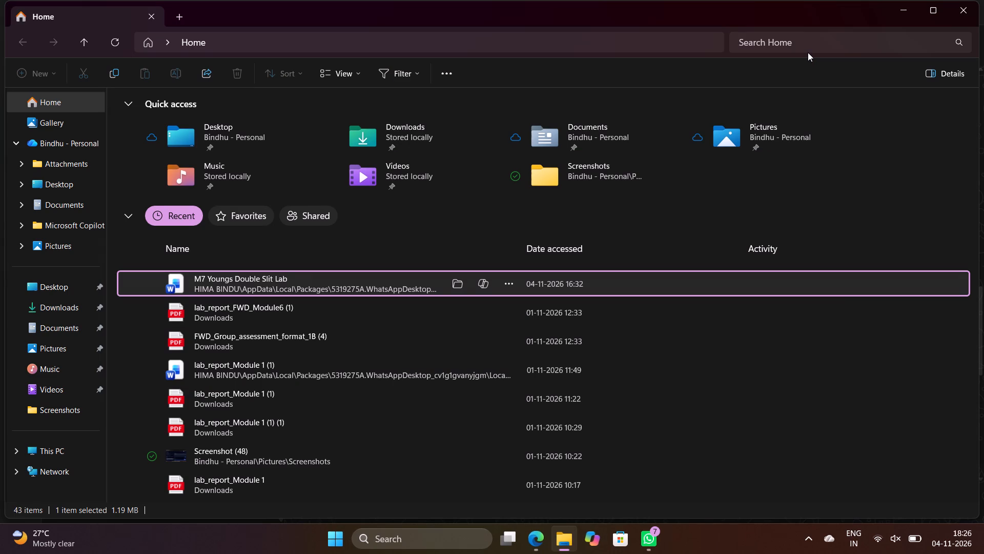
Reopen the M7 Youngs Double Slit Lab document from File Explorer's recent files and maximize its window.
double_click(367, 286)
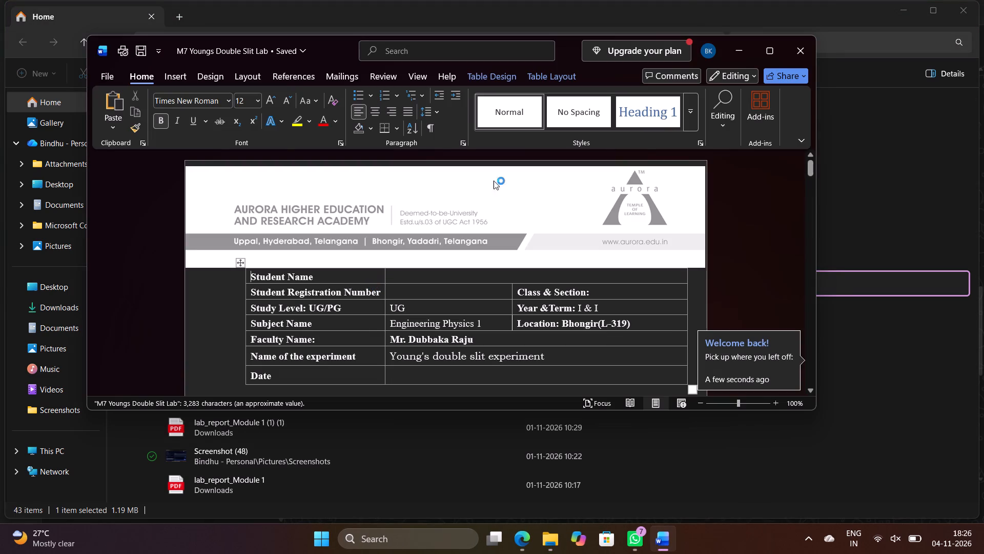
left_click(761, 48)
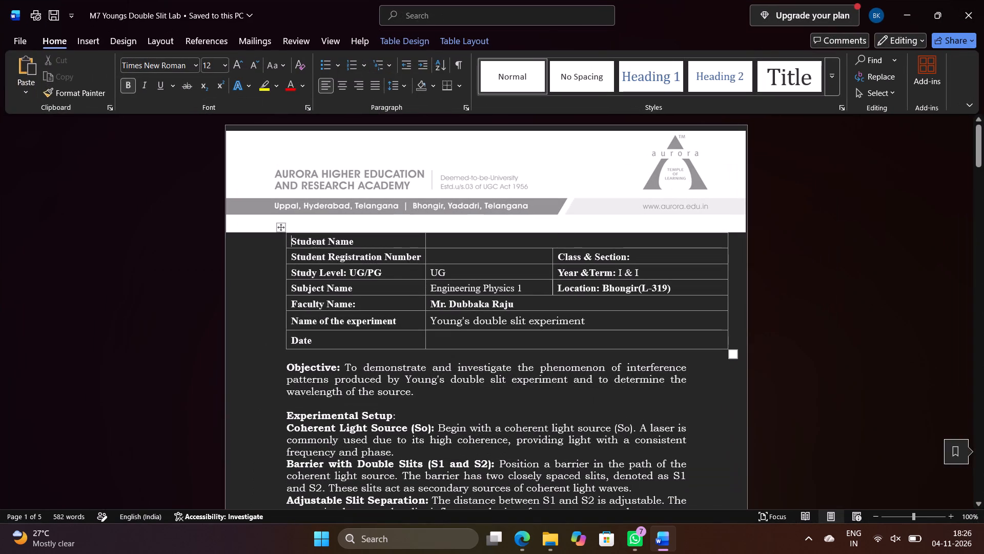
Enter the student's name in capital letters in the Student Name cell of the header table.
left_click(479, 242)
left_click(479, 242)
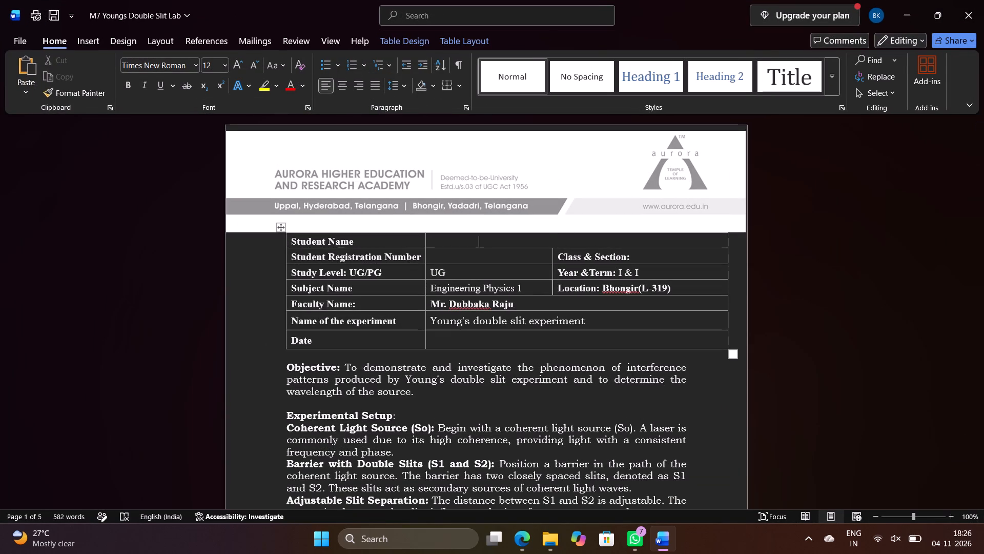
left_click(479, 242)
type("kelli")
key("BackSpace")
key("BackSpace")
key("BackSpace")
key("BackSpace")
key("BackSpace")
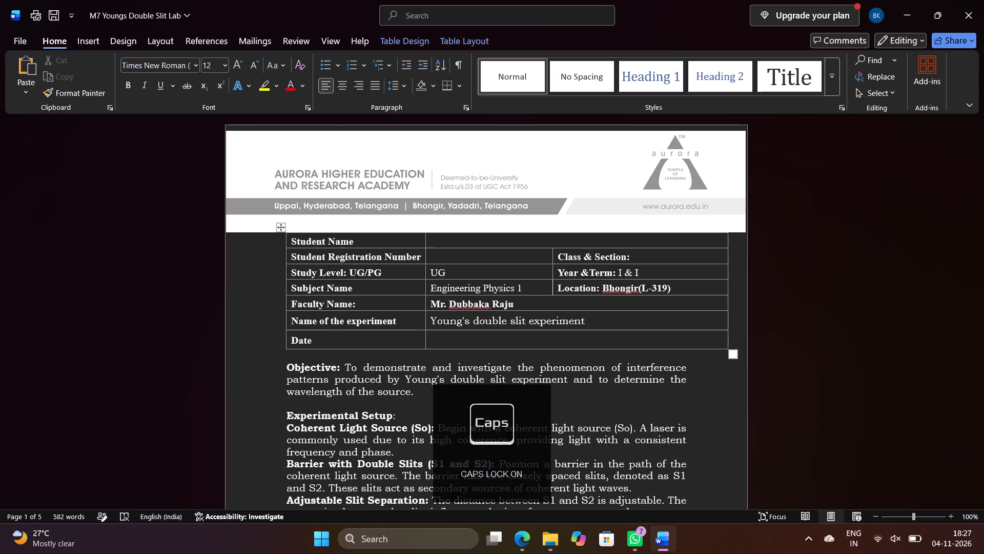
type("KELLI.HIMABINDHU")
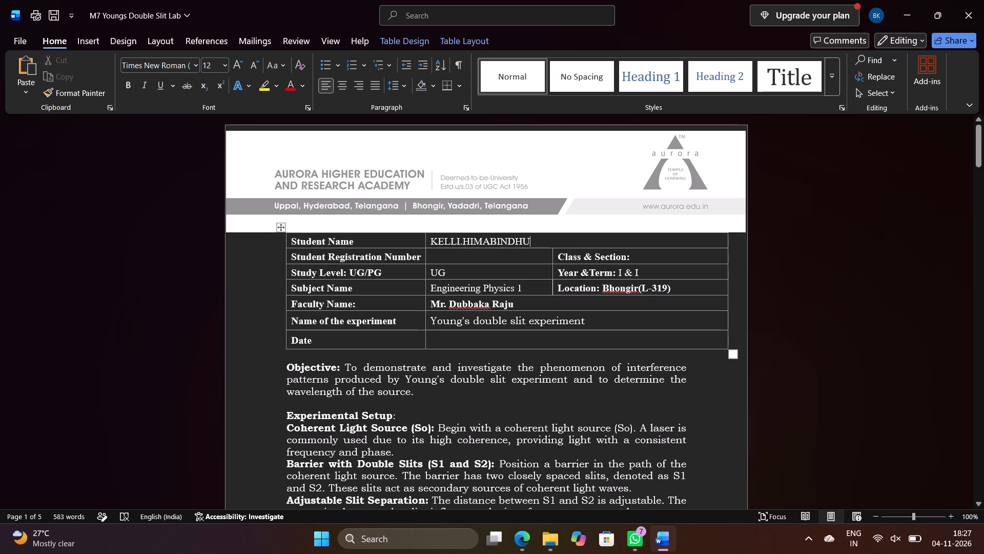
Enter the student's registration number in the Student Registration Number cell.
left_click(519, 258)
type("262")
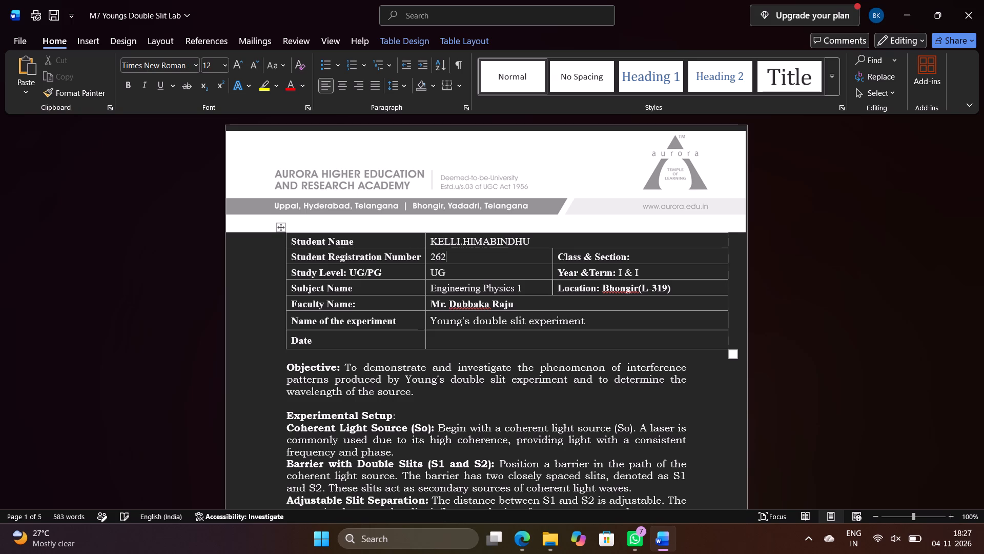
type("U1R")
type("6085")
Fill in the Class & Section entry as AIML-1B.
left_click(648, 259)
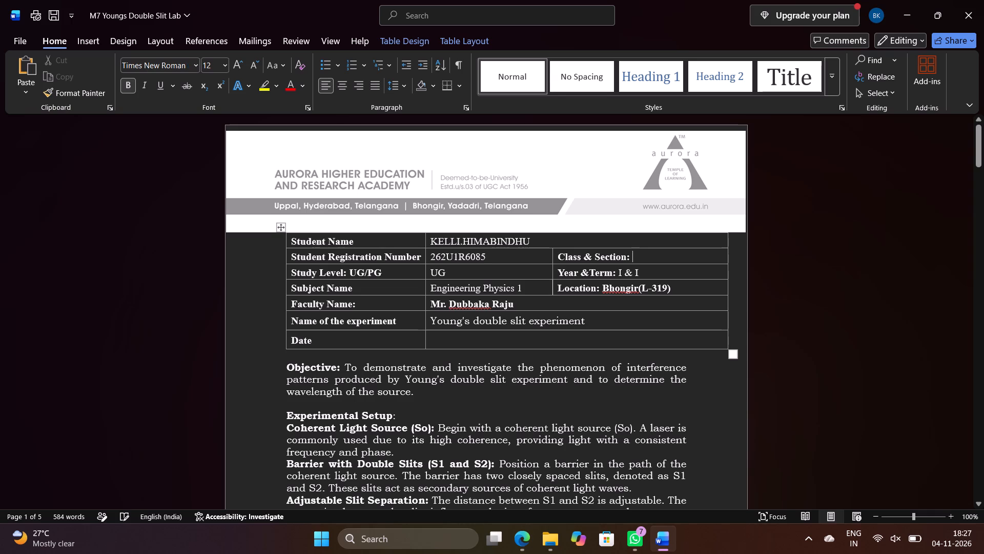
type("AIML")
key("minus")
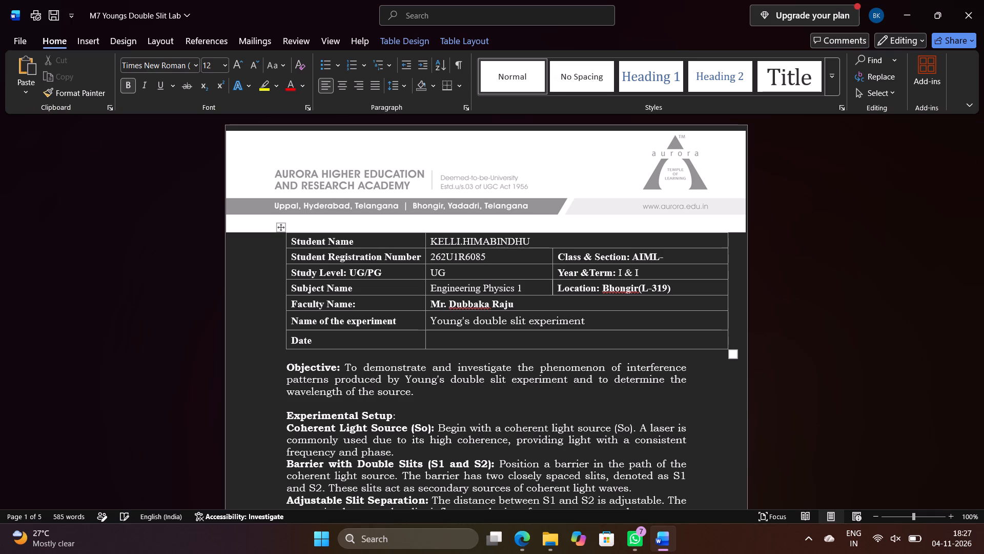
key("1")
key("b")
Enter 04-11-2026 in the Date cell of the header table.
left_click(486, 335)
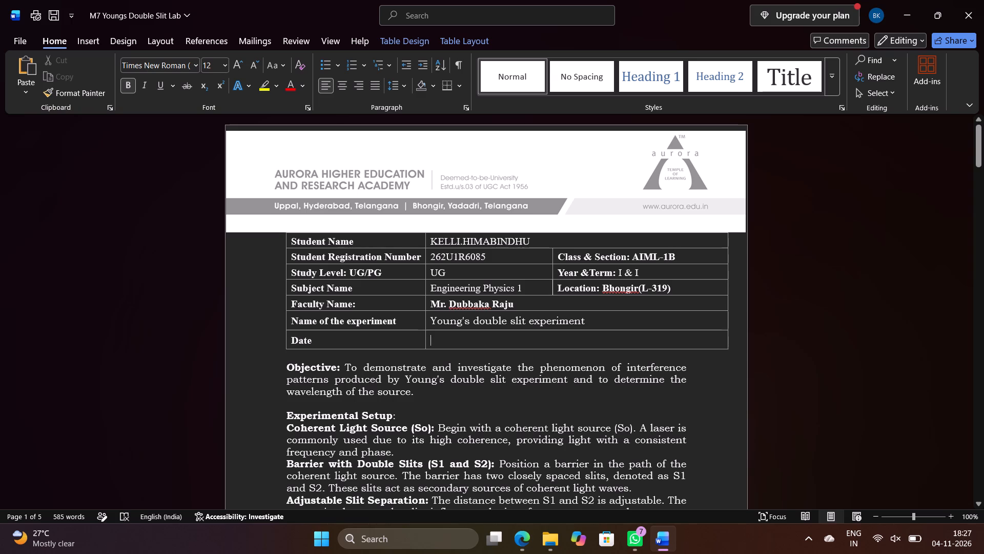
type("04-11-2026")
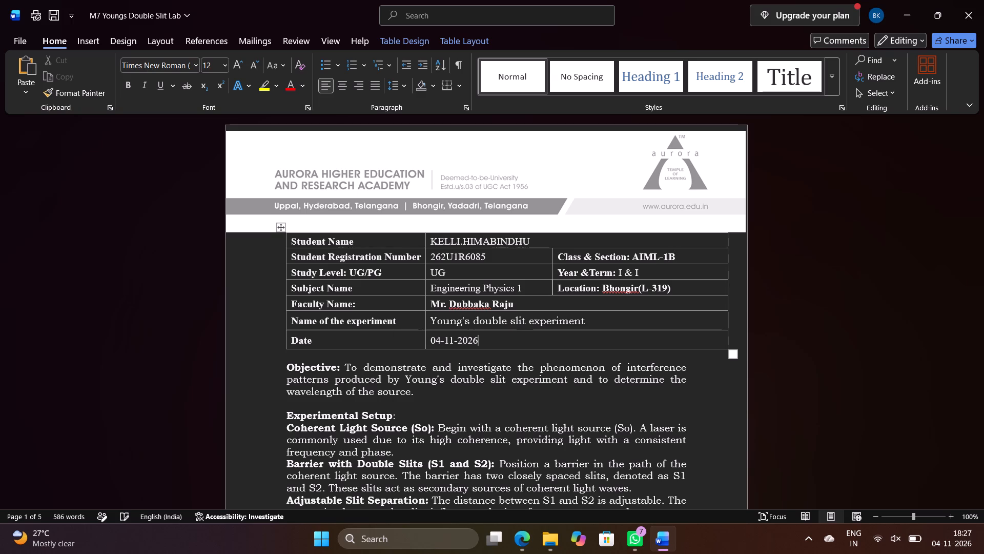
Look through the circuit diagram, data and observations, formula, result and discussion sections of the report.
scroll(486, 335, "down", 7)
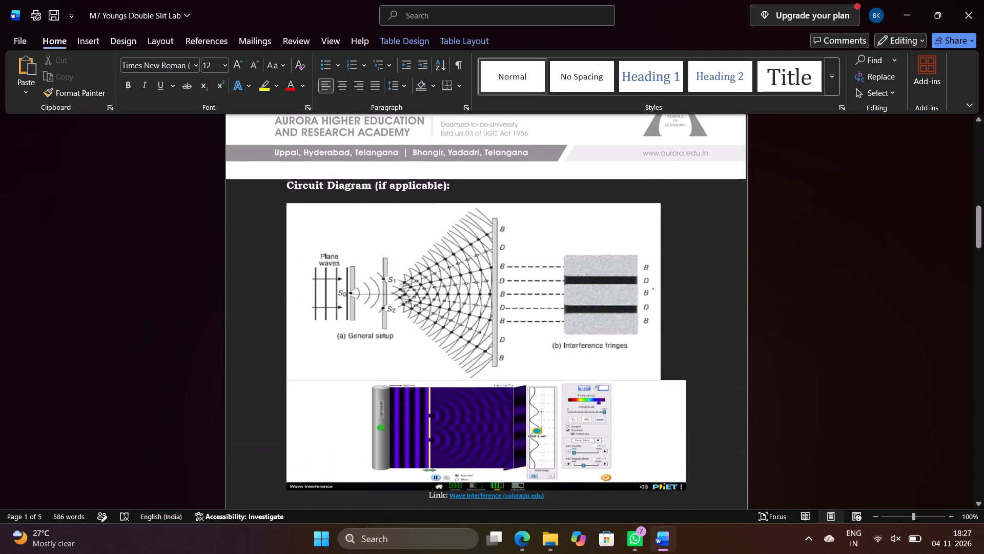
scroll(486, 335, "down", 3)
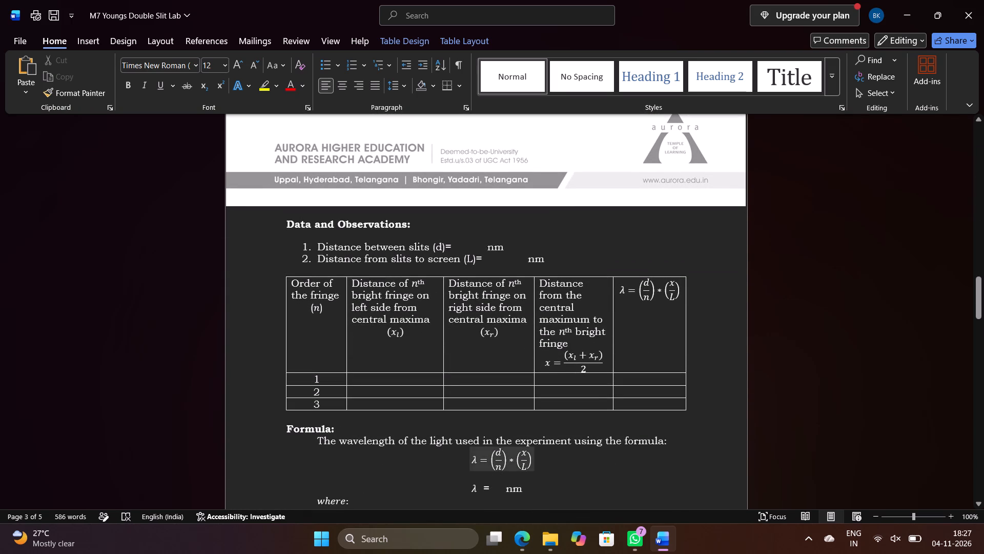
scroll(485, 458, "down", 1)
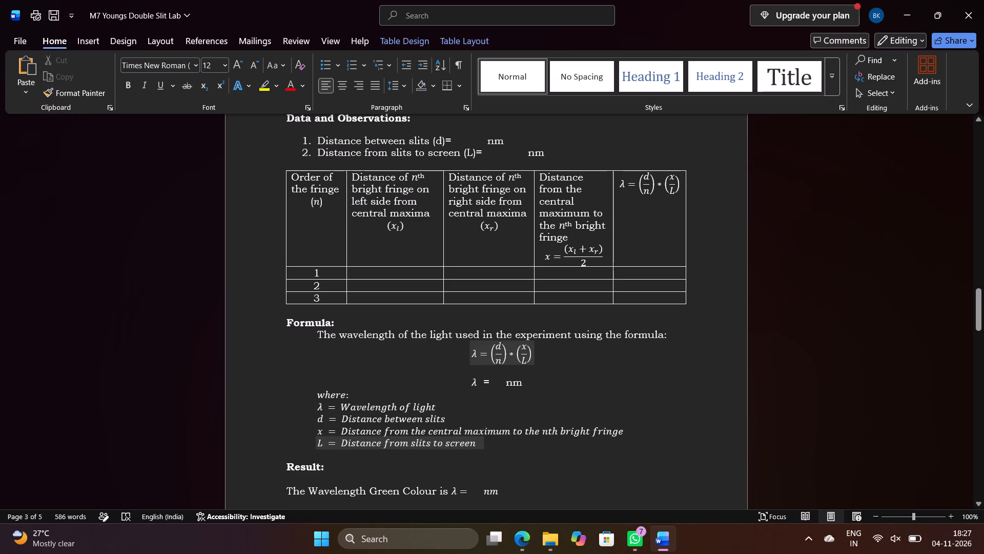
left_click(393, 369)
scroll(557, 432, "down", 3)
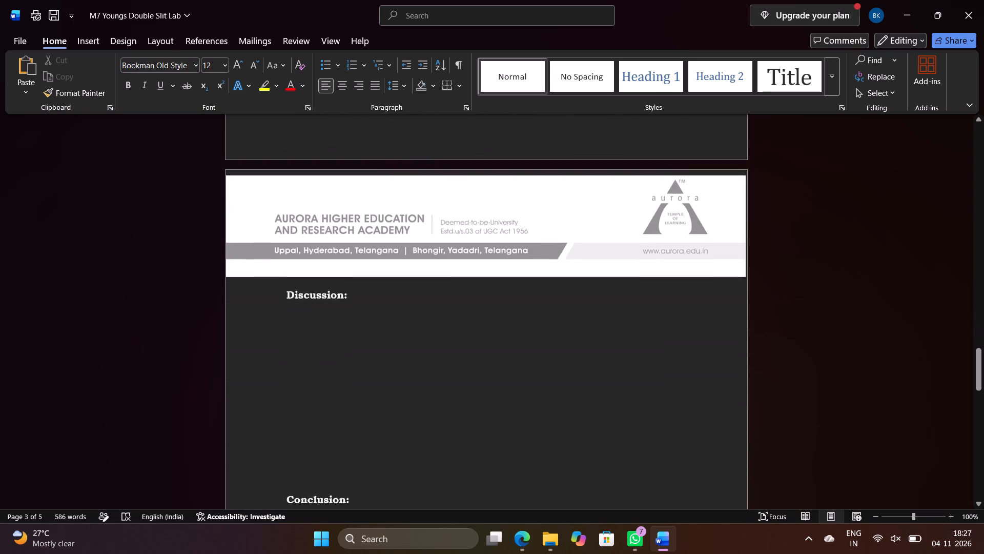
scroll(557, 432, "down", 1)
scroll(557, 432, "up", 8)
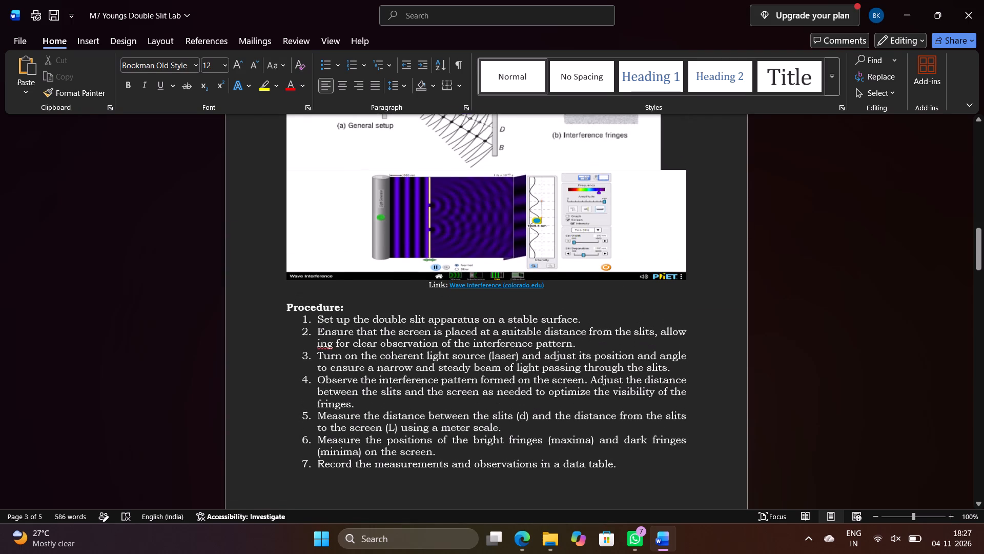
Follow the Wave Interference (colorado.edu) link beneath the simulation picture to open the PhET simulation.
left_click(512, 288)
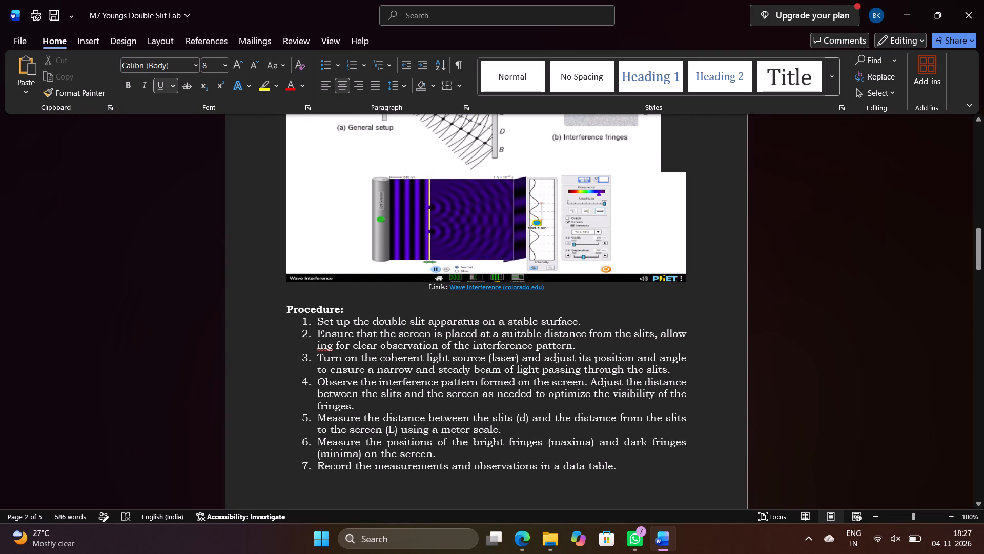
left_click(512, 288)
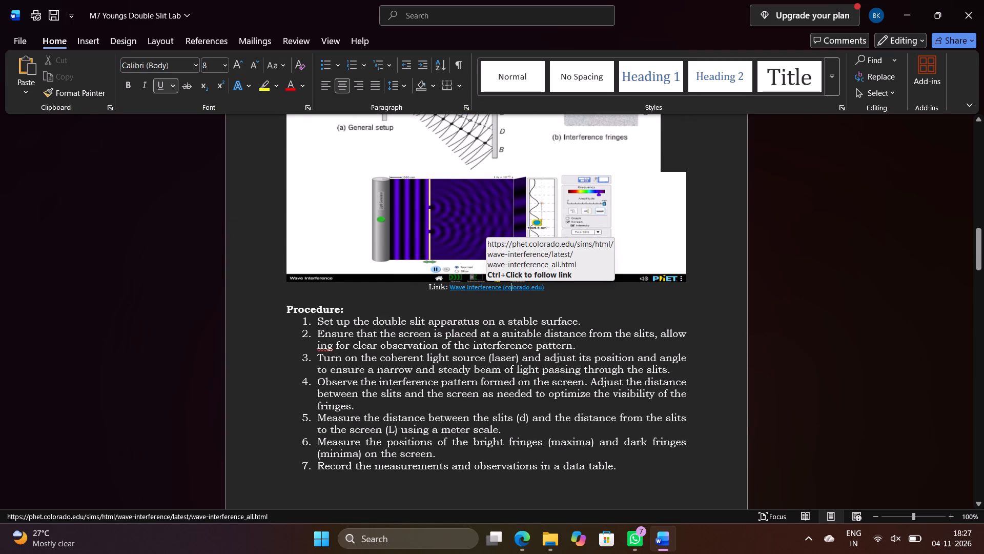
key("ctrl+space")
key("ctrl+space")
key("ctrl+space")
key("ctrl+space")
key("ctrl+space")
key("ctrl+space")
key("ctrl+space")
key("ctrl+space")
key("ctrl+space")
key("ctrl+space")
key("ctrl+space")
key("ctrl+space")
key("ctrl+space")
key("ctrl+space")
key("ctrl+space")
key("ctrl+space")
key("ctrl+space")
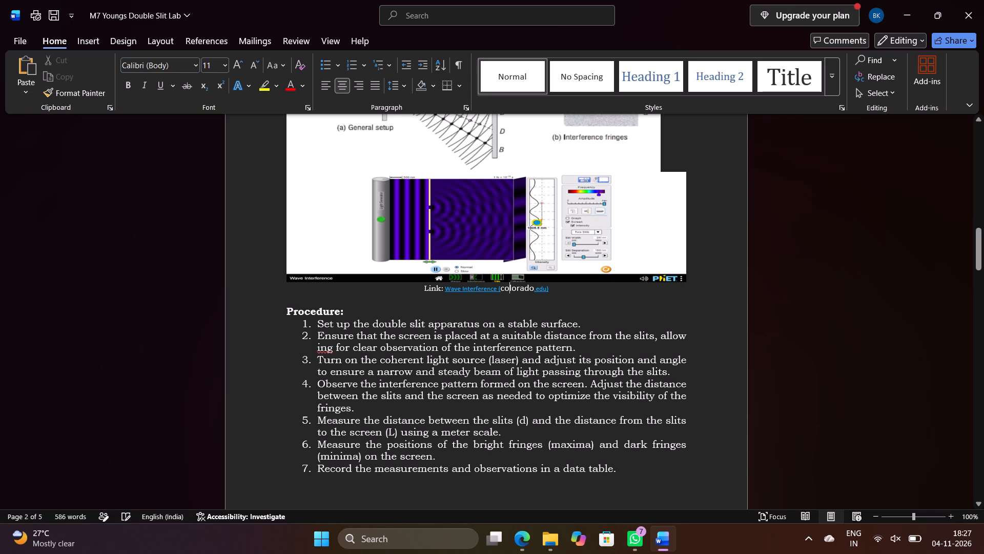
left_click(487, 289, "ctrl")
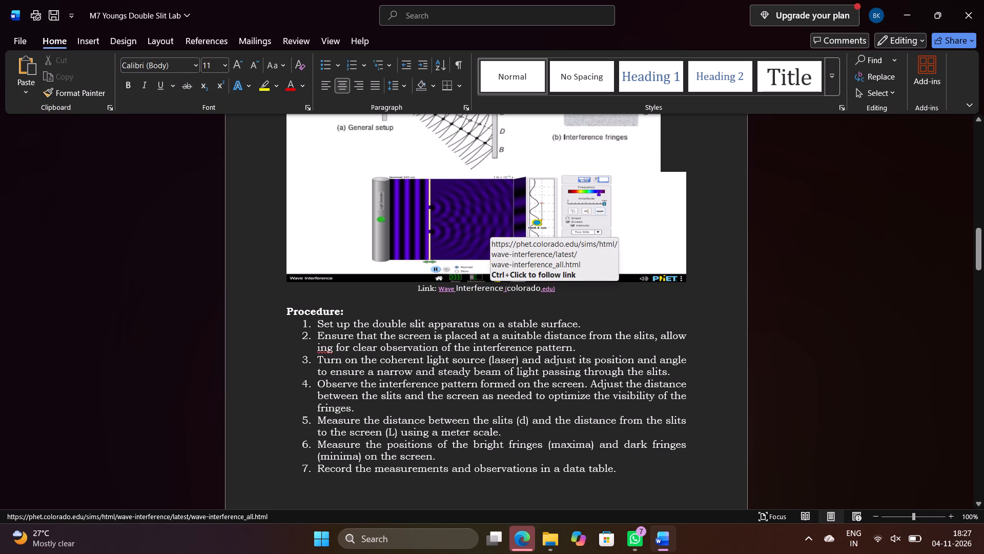
Follow the Wave Interference (colorado.edu) link again to load the PhET simulation in the browser.
key("ctrl+space")
key("ctrl+space")
key("ctrl+space")
key("ctrl+space")
key("ctrl+space")
key("ctrl+space")
key("ctrl+space")
key("ctrl+space")
key("ctrl+space")
key("ctrl+space")
key("ctrl+space")
key("ctrl+space")
key("ctrl+space")
key("ctrl+space")
key("ctrl+space")
key("ctrl+space")
left_click(506, 288, "ctrl")
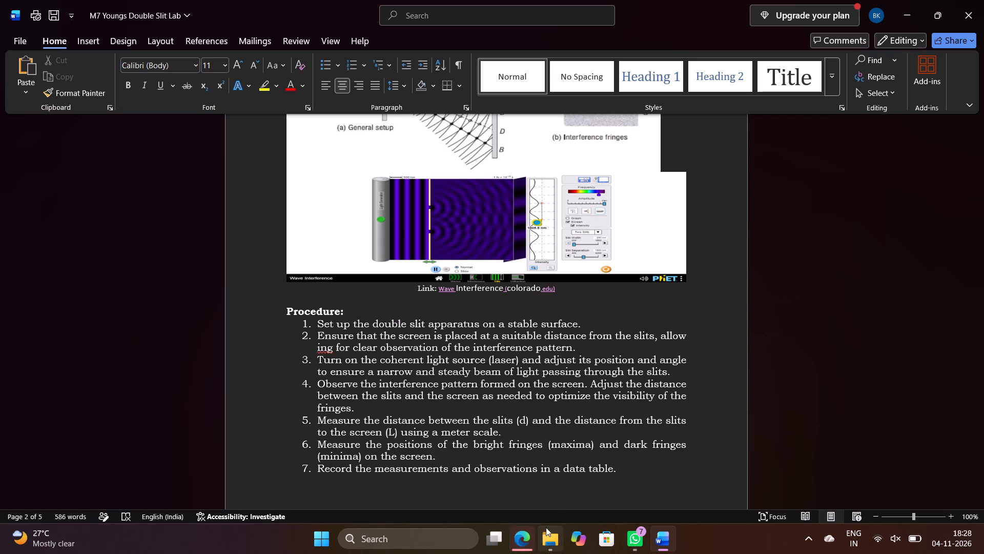
key("ctrl+space")
left_click(545, 289, "ctrl")
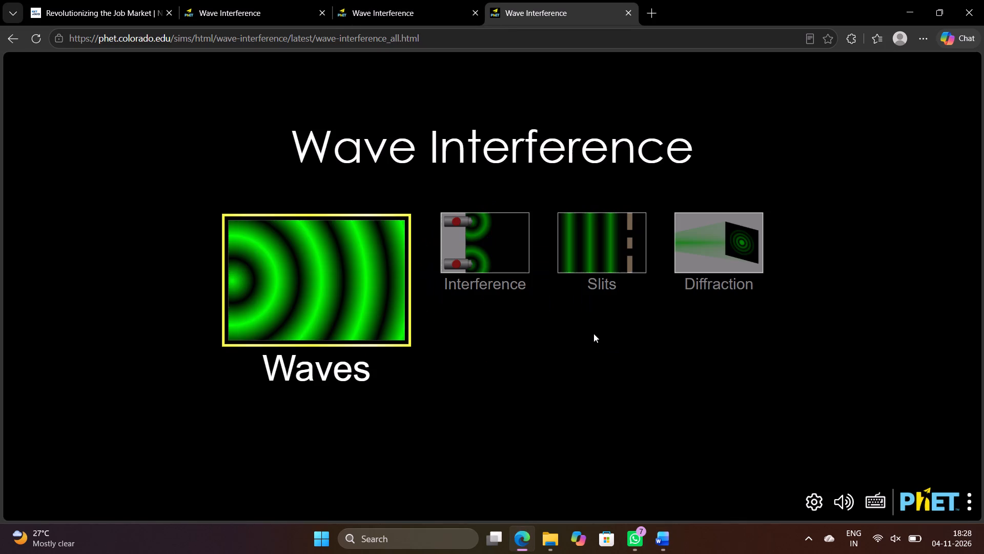
Open the Slits screen of the Wave Interference simulation.
left_click(601, 264)
left_click(595, 275)
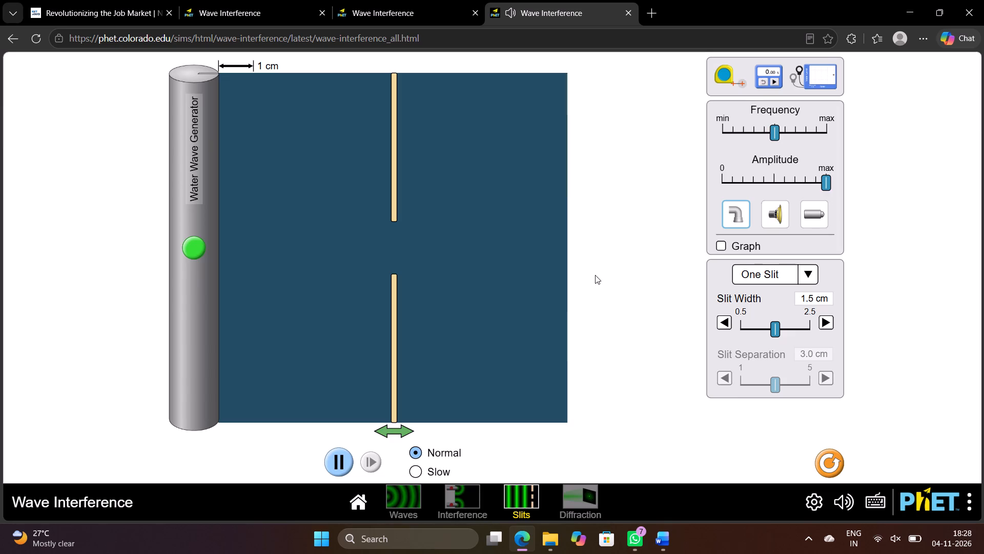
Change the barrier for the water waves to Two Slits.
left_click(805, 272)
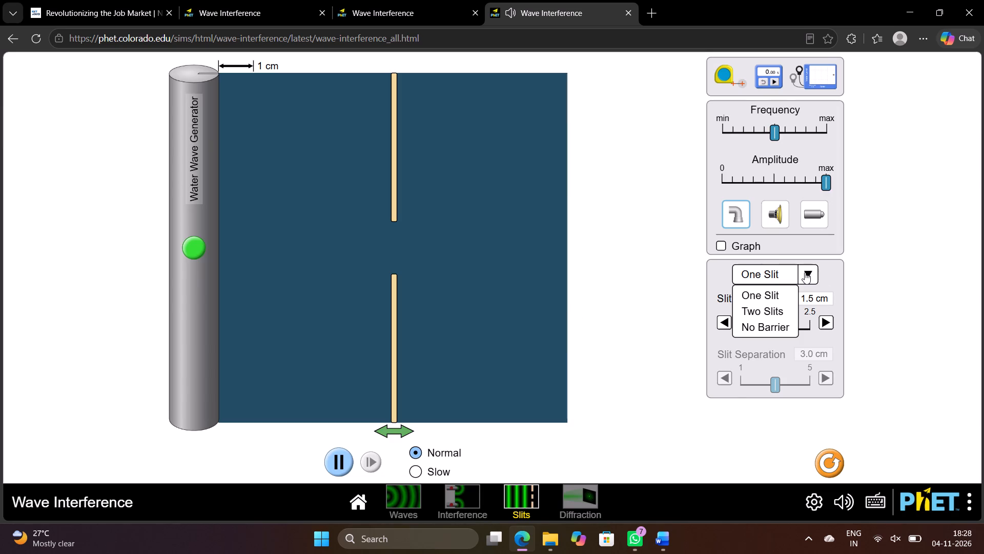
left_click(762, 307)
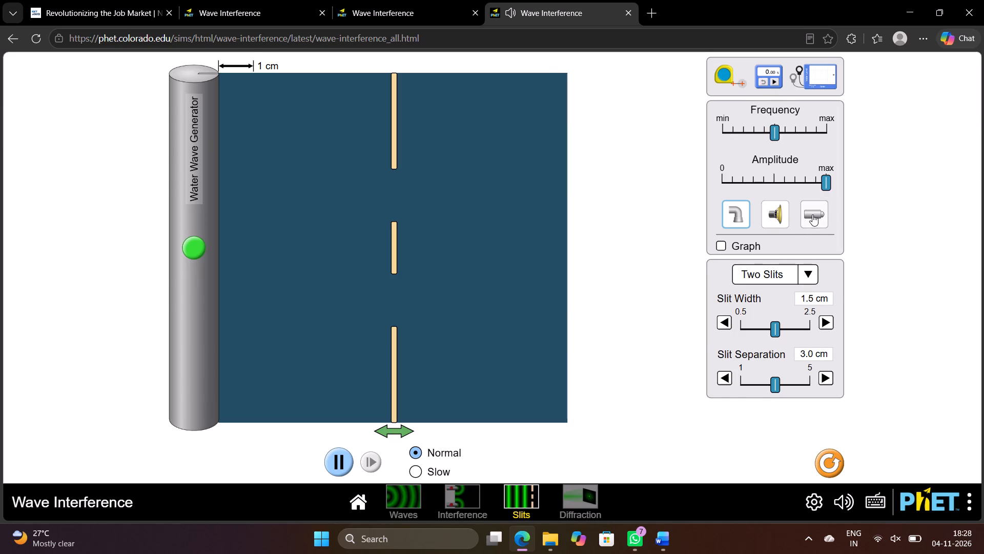
Switch the wave source to light and display the Screen behind the barrier.
left_click(812, 214)
left_click(722, 261)
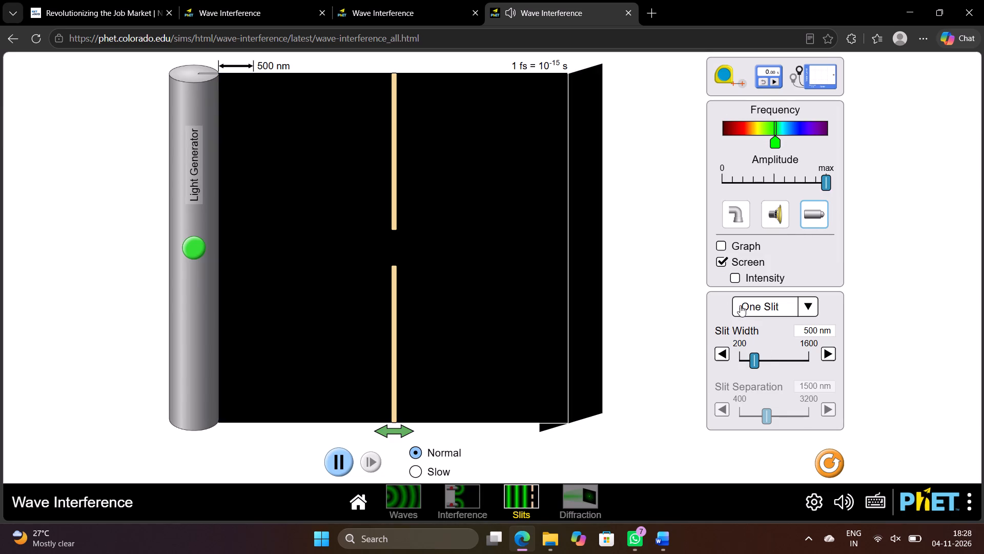
left_click(671, 357)
Turn on the light generator so green light is sent toward the barrier.
left_click(190, 251)
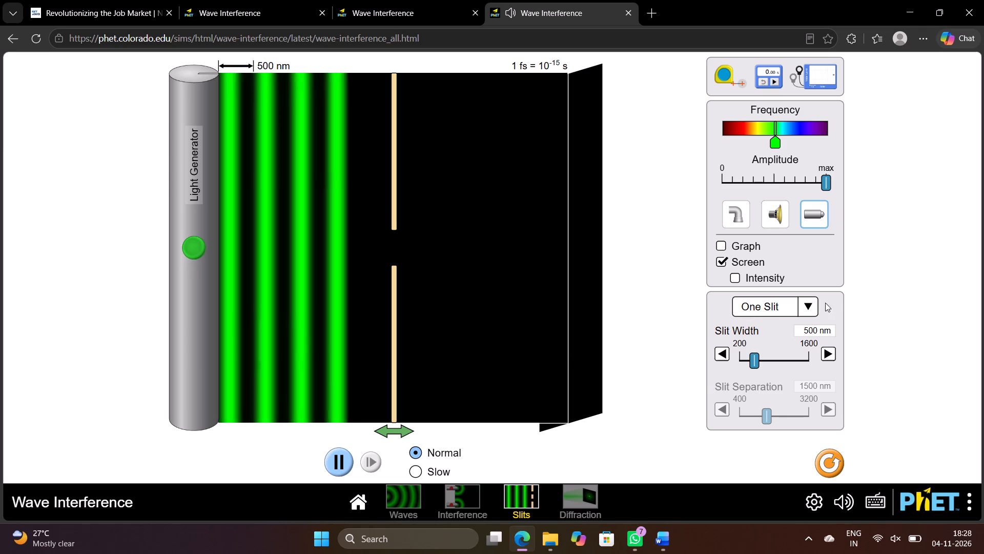
Change the barrier for the light waves to Two Slits.
left_click(810, 300)
left_click(769, 337)
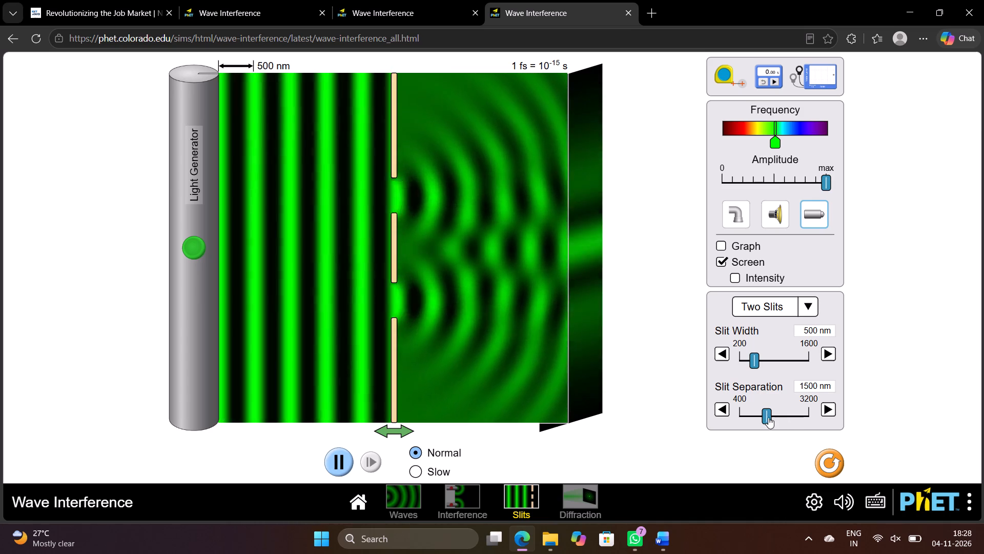
Increase the slit separation of the two-slit barrier to 2700 nm.
left_click_drag(767, 415, 793, 419)
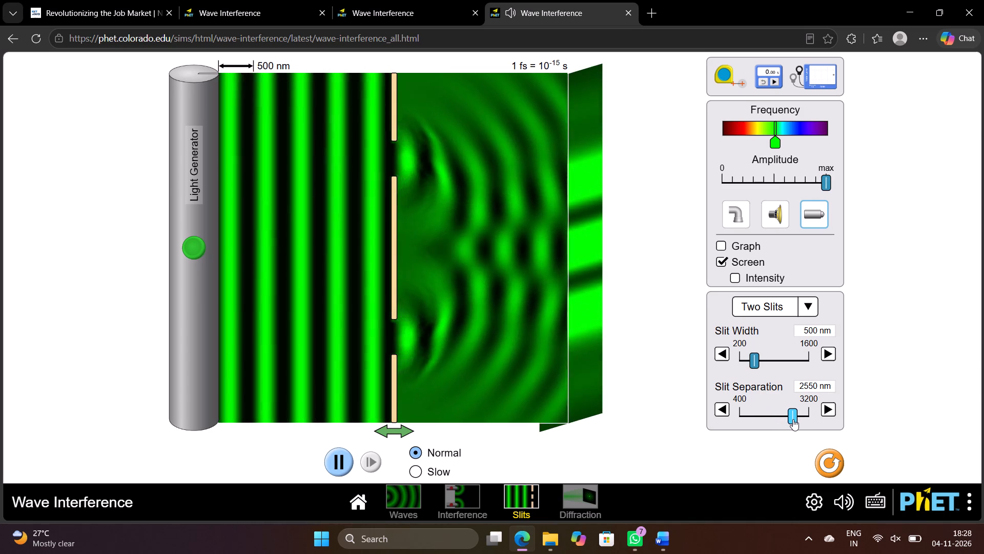
left_click_drag(793, 419, 797, 420)
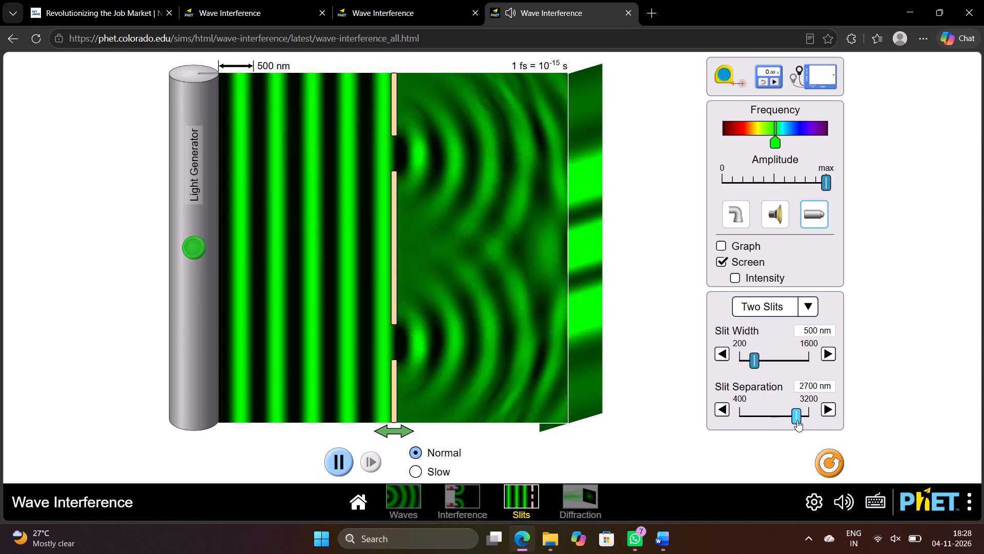
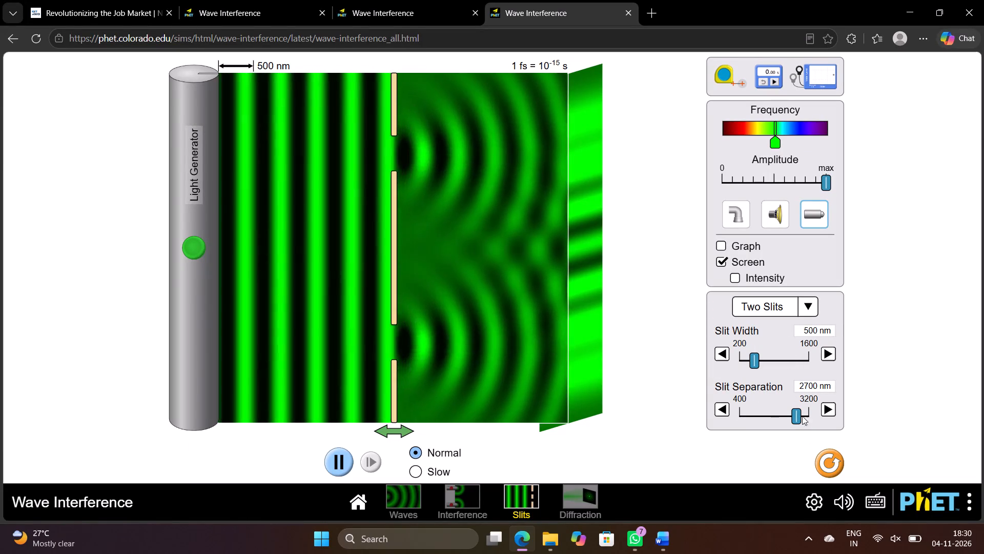
Increase the slit separation of the two-slit barrier to 2750 nm.
left_click(799, 412)
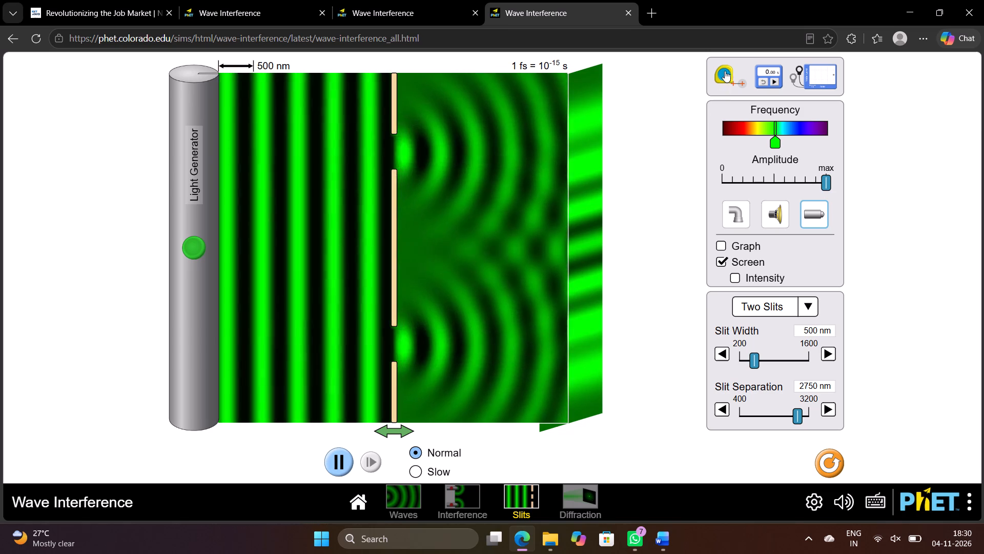
Measure the distance from the slit barrier to the screen with the measuring tape.
left_click_drag(726, 69, 406, 245)
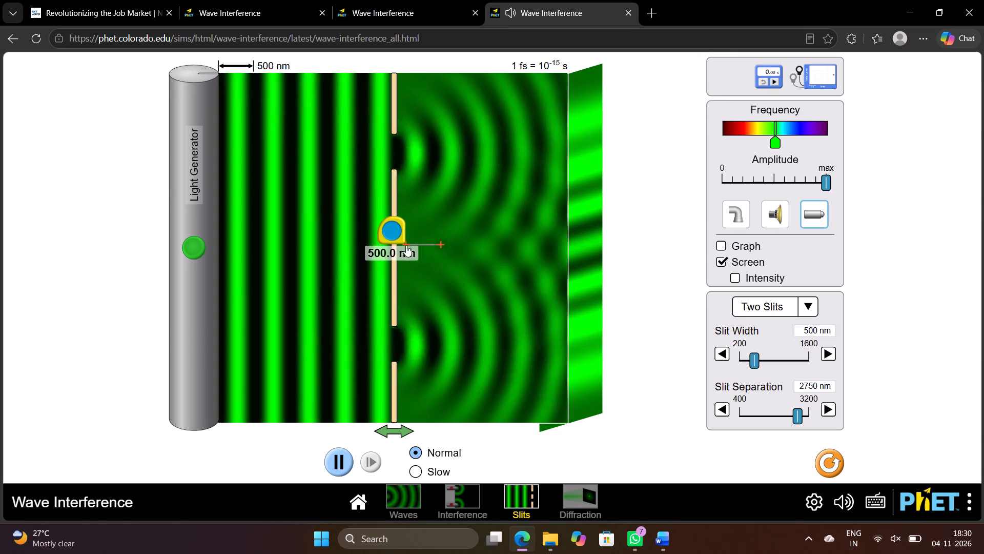
left_click_drag(406, 245, 408, 256)
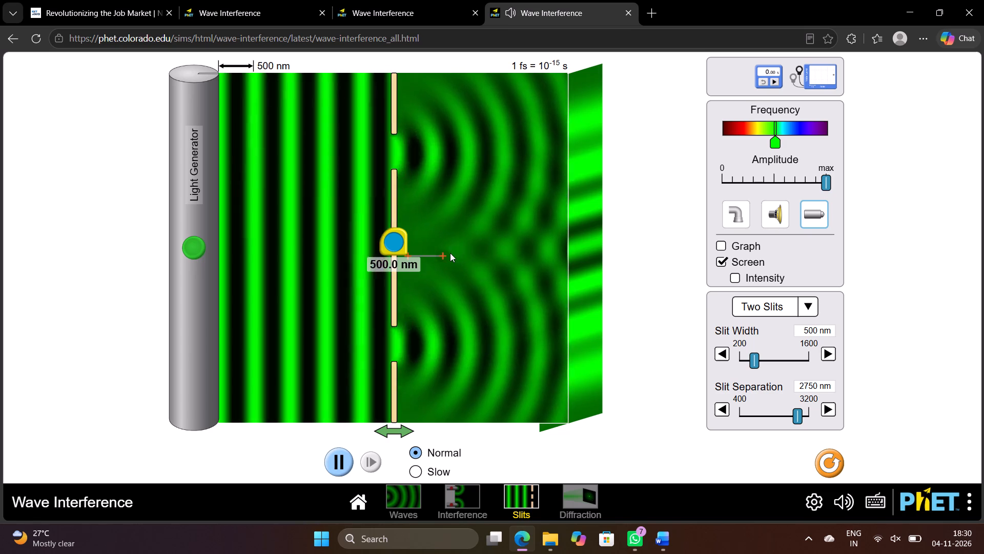
left_click_drag(445, 253, 531, 251)
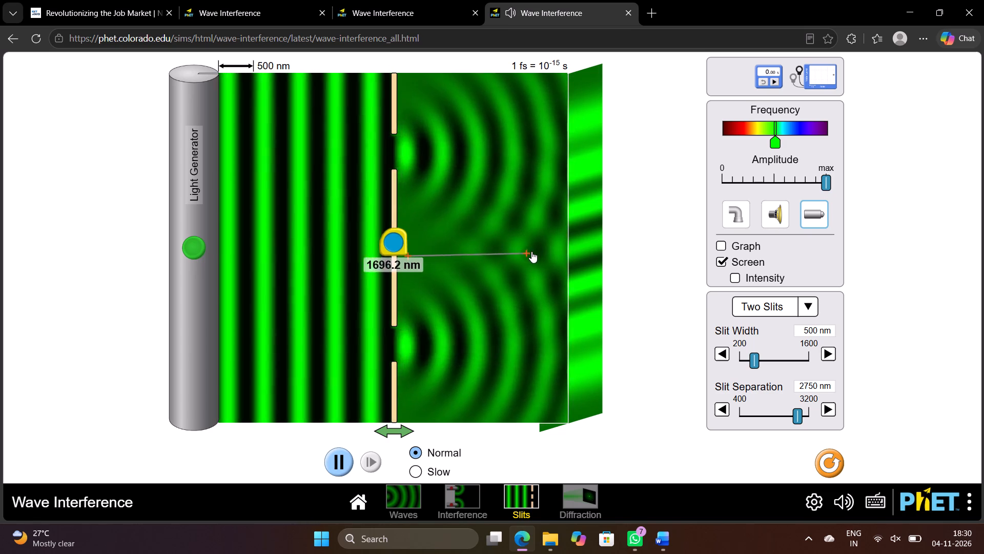
left_click_drag(531, 251, 568, 252)
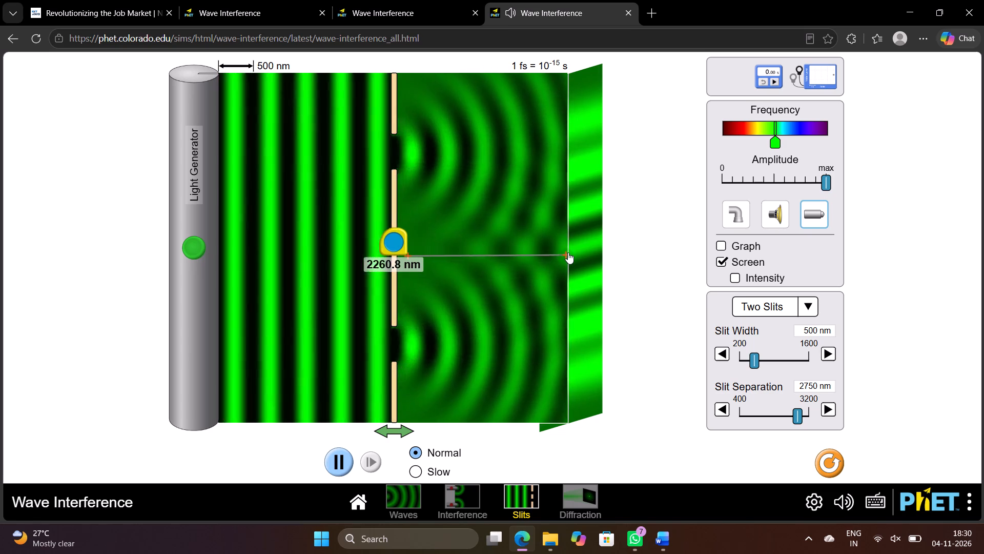
left_click_drag(568, 252, 570, 252)
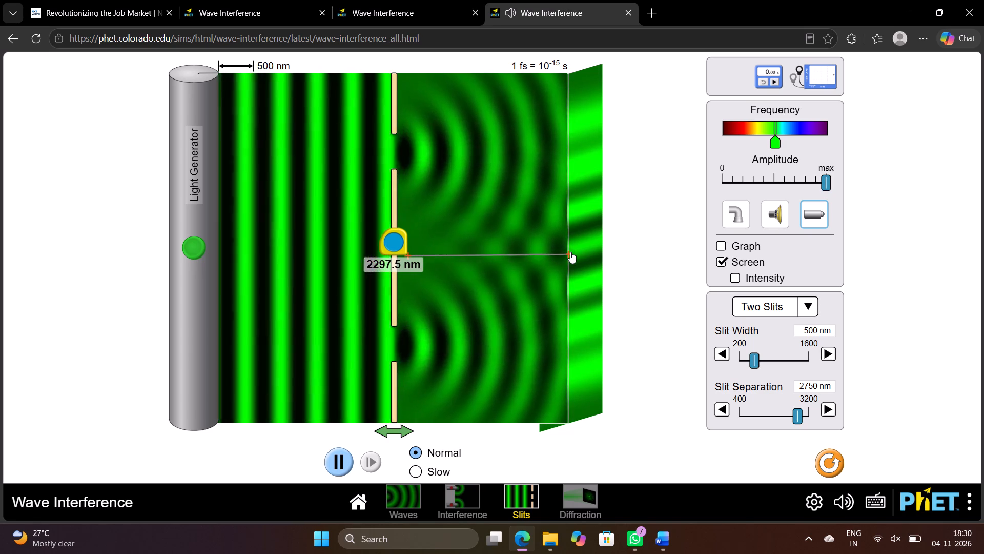
left_click_drag(368, 262, 405, 261)
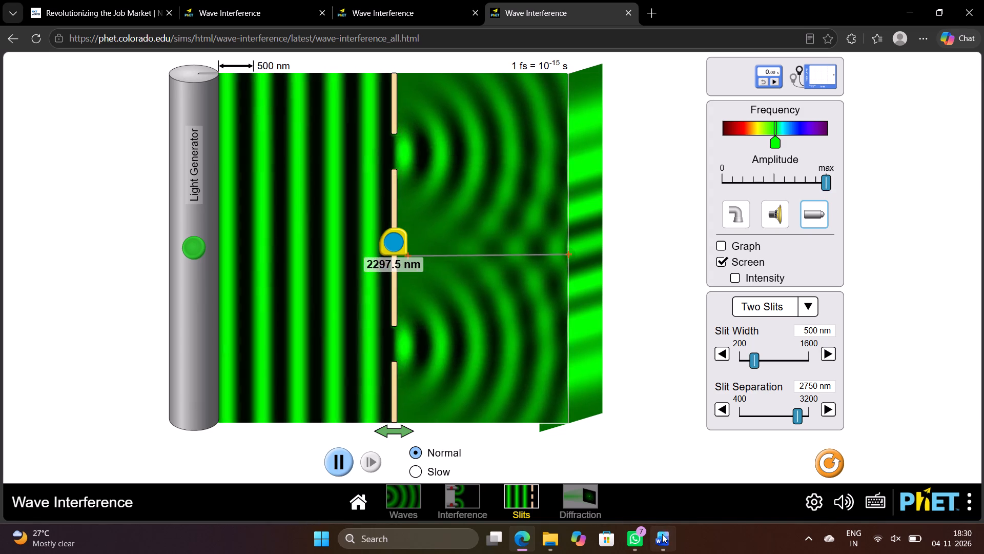
Switch to the Word lab report and enter 2297.5 as the distance from slits to screen (L) under Data and Observations.
left_click(662, 534)
scroll(556, 347, "down", 2)
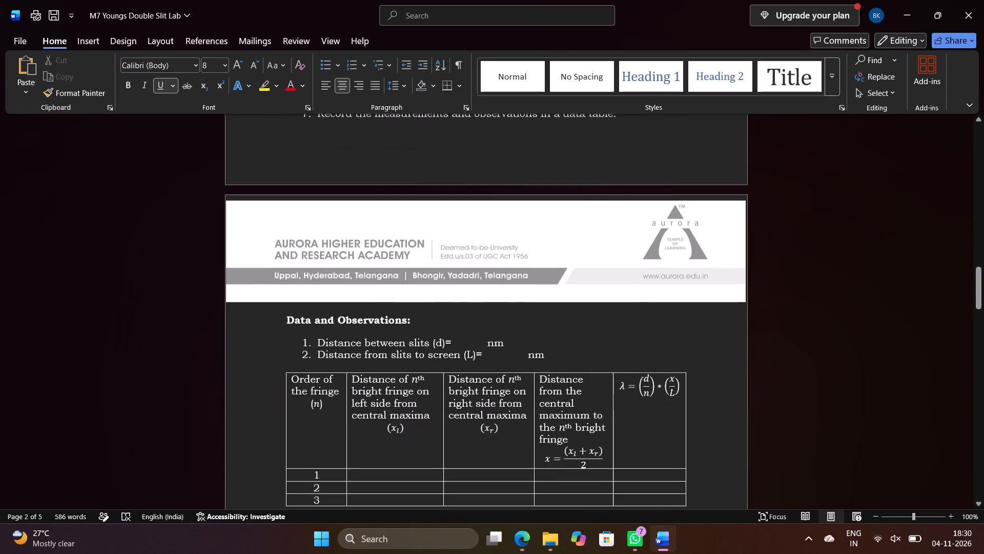
left_click(494, 351)
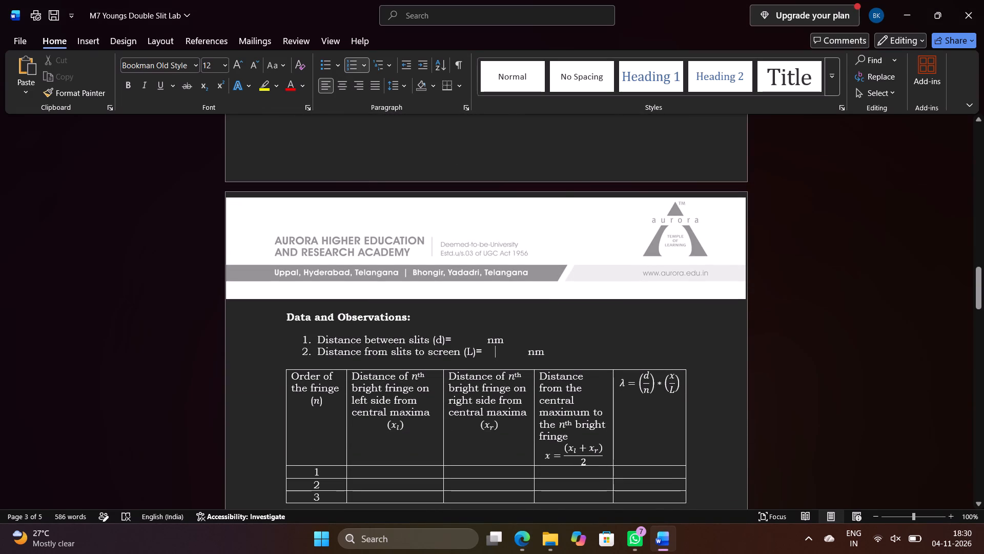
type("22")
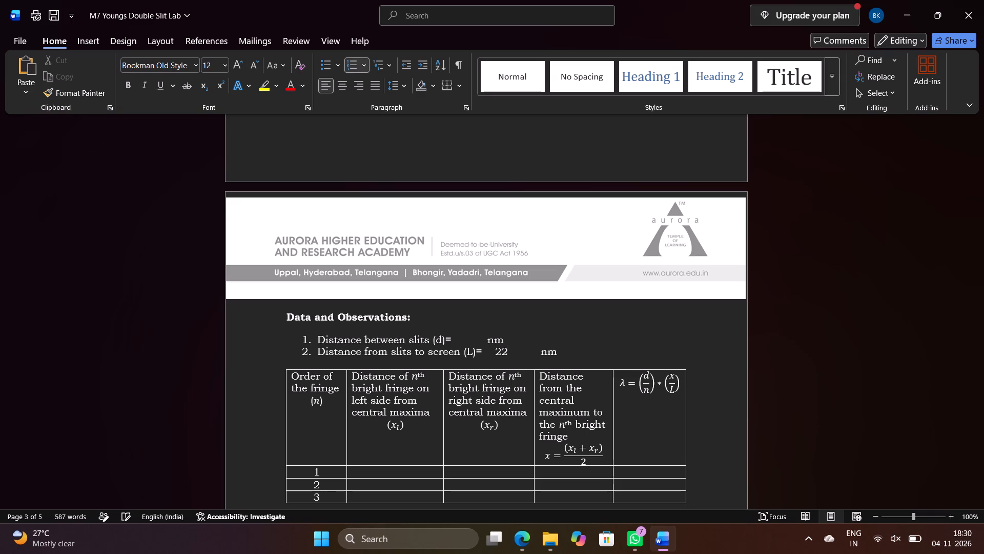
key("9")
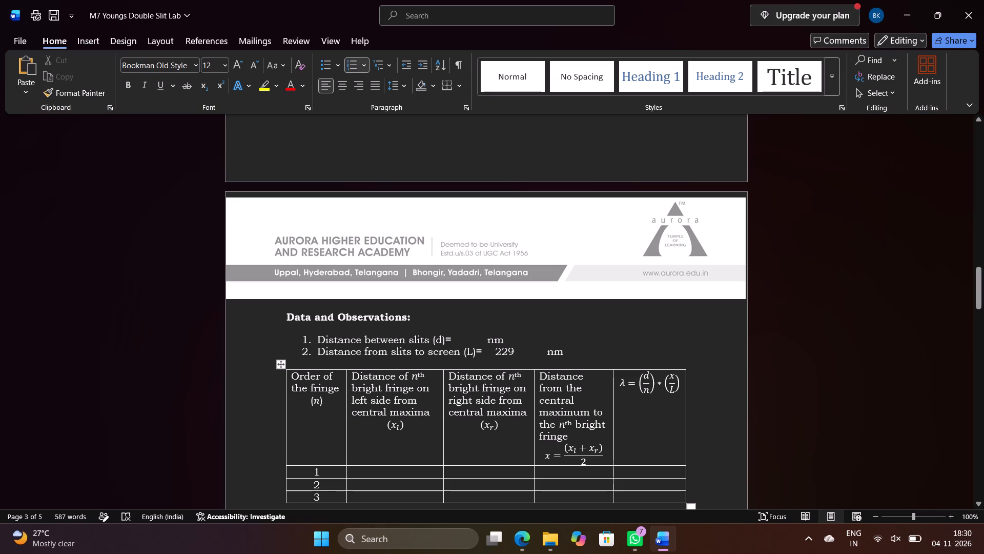
left_click(490, 544)
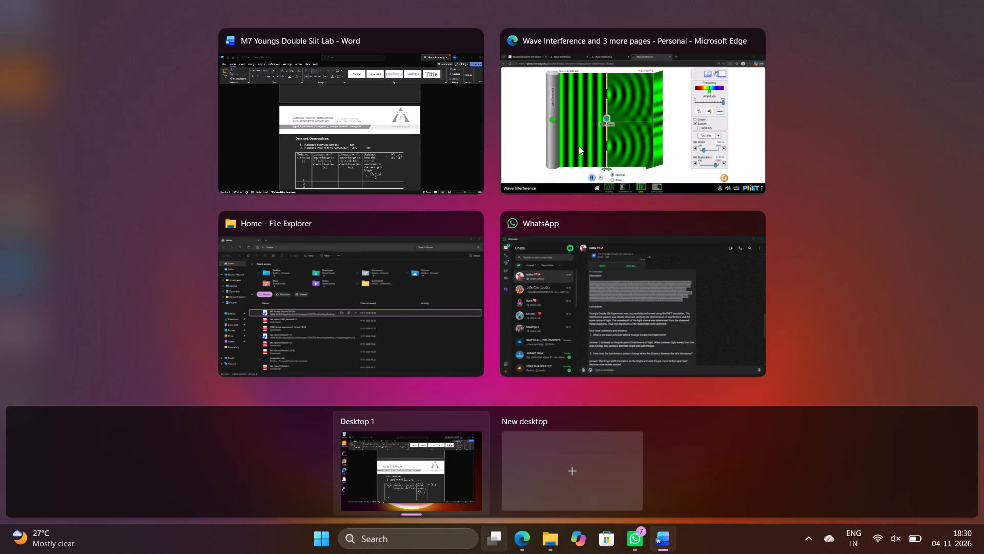
left_click(579, 146)
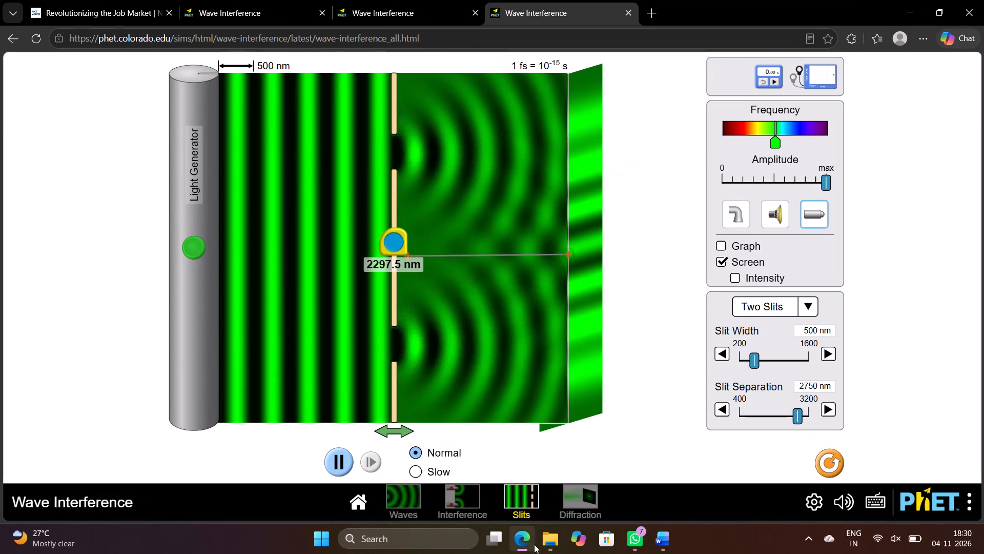
left_click(660, 536)
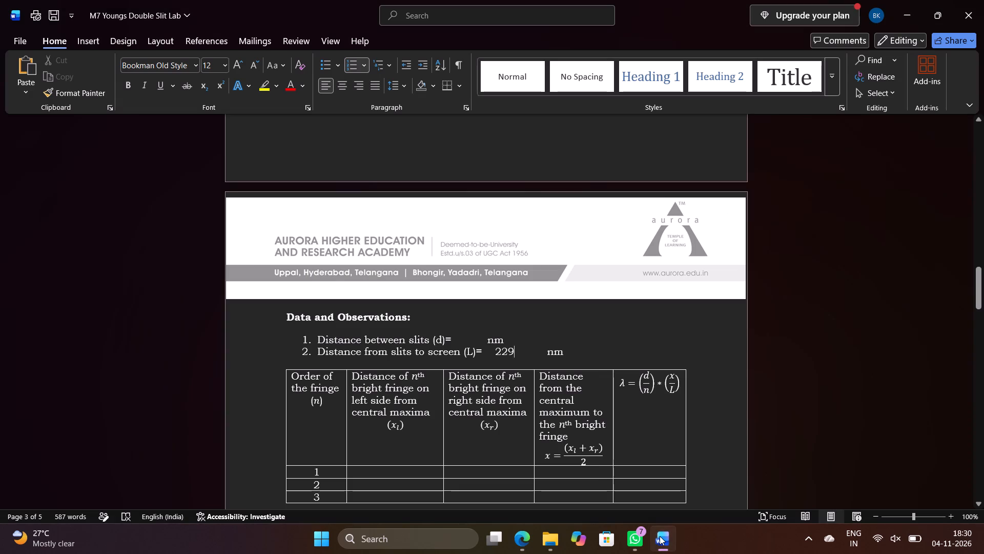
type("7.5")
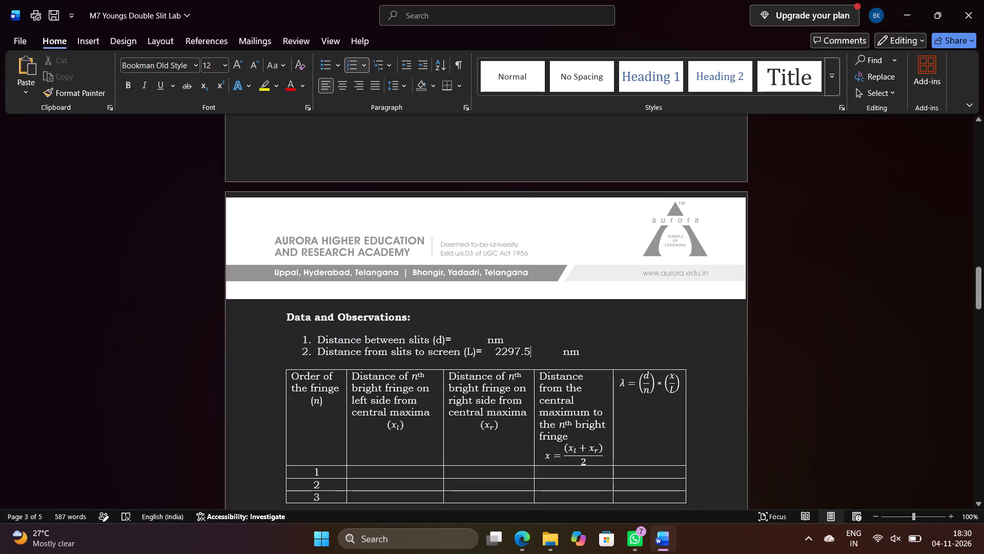
Enter 2750 as the distance between slits (d) under Data and Observations, checking the slit separation in the Wave Interference simulation.
left_click(461, 335)
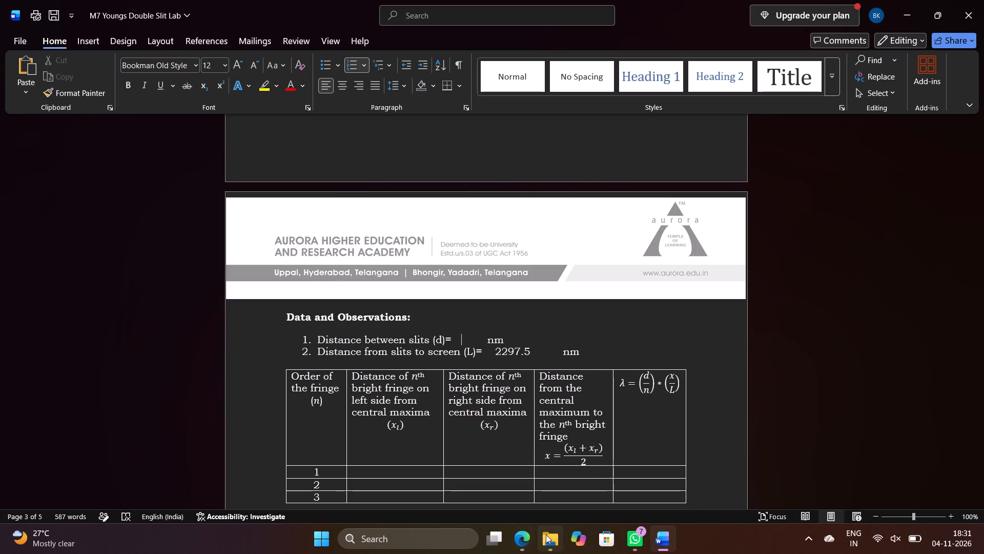
left_click(497, 538)
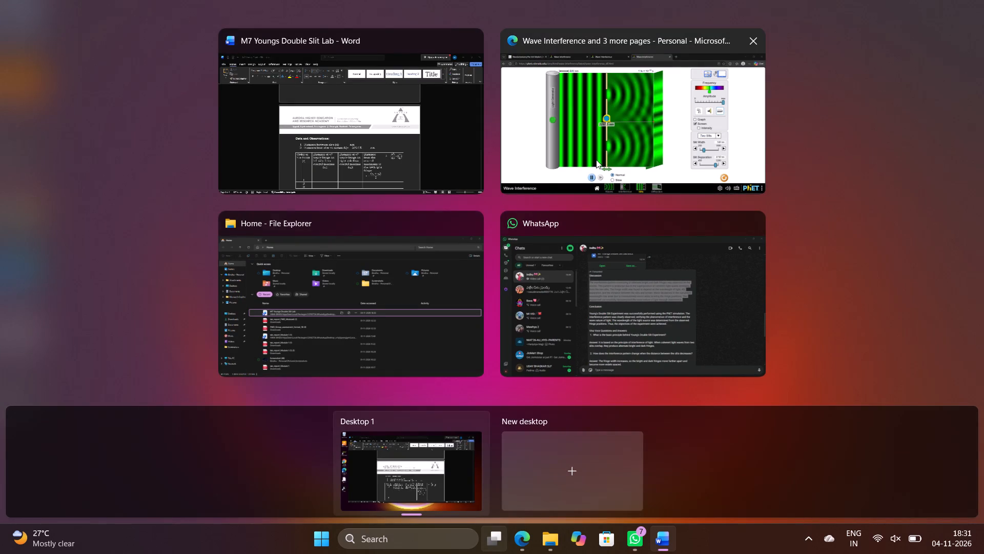
left_click(596, 160)
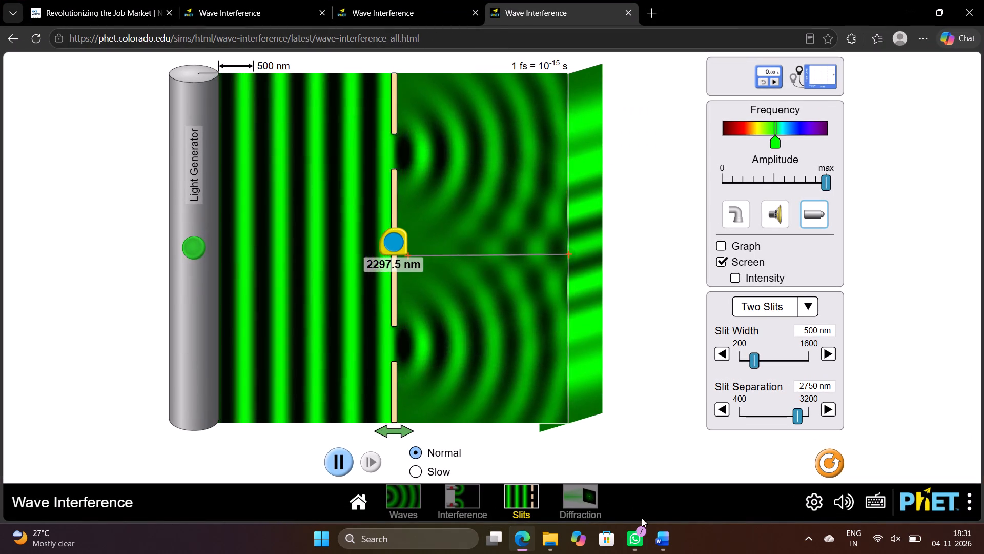
left_click(663, 541)
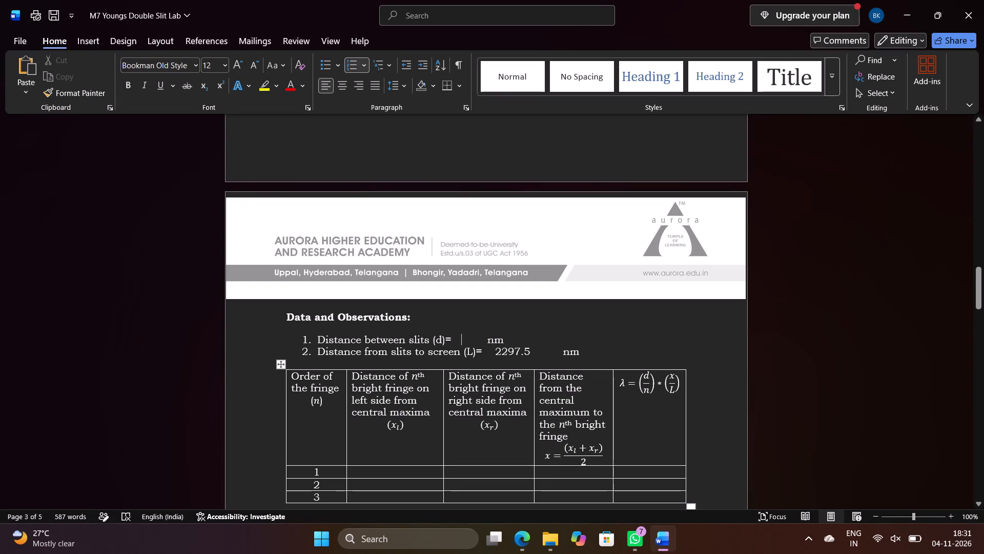
left_click(470, 334)
left_click(470, 334)
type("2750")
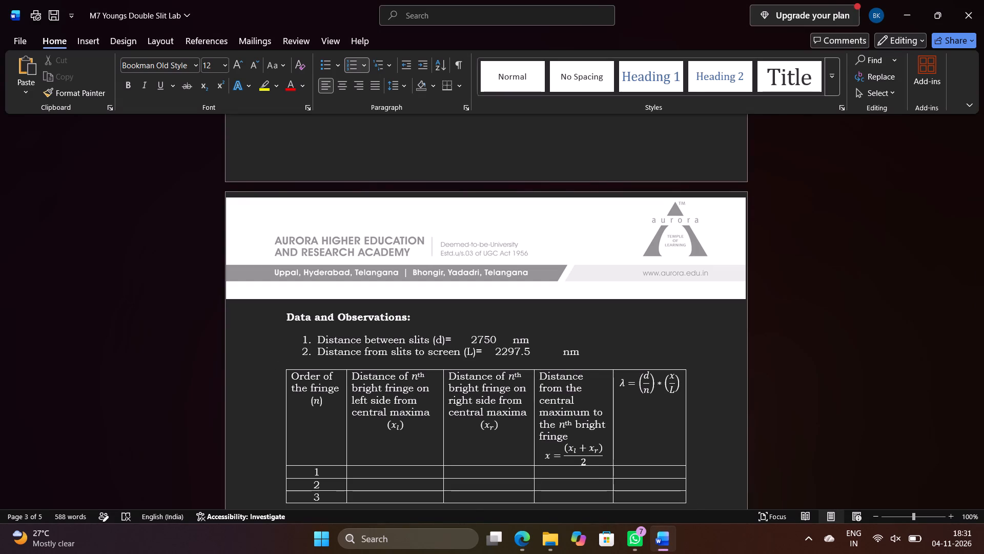
Enter 536.0 in non-bold text as the left-side distance (xl) for fringe order 1 in the observations table.
scroll(470, 334, "down", 3)
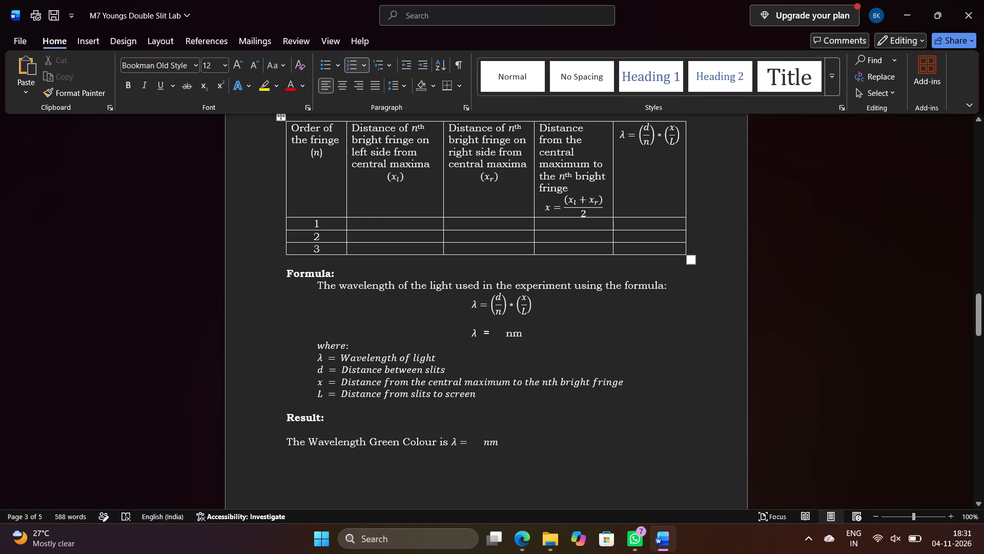
left_click(395, 223)
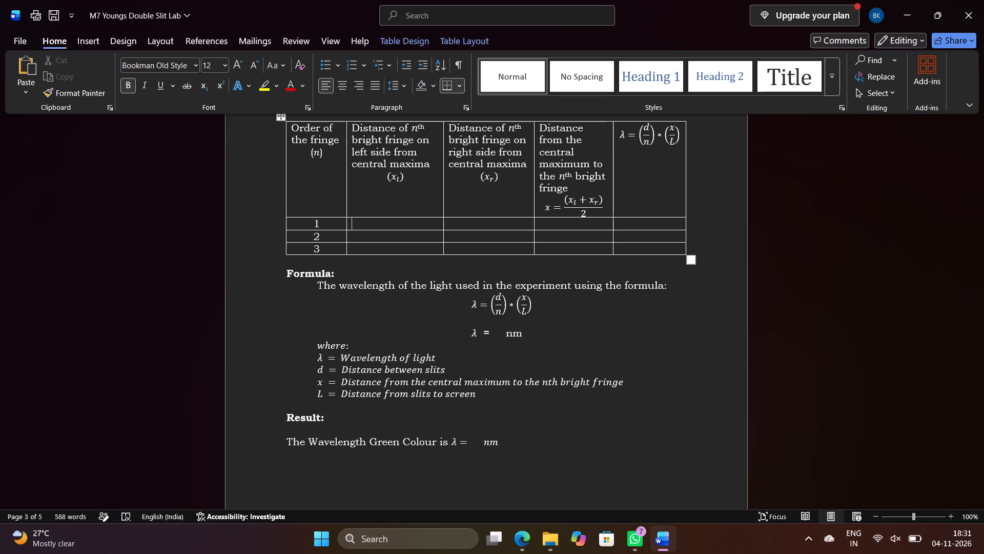
left_click(365, 222)
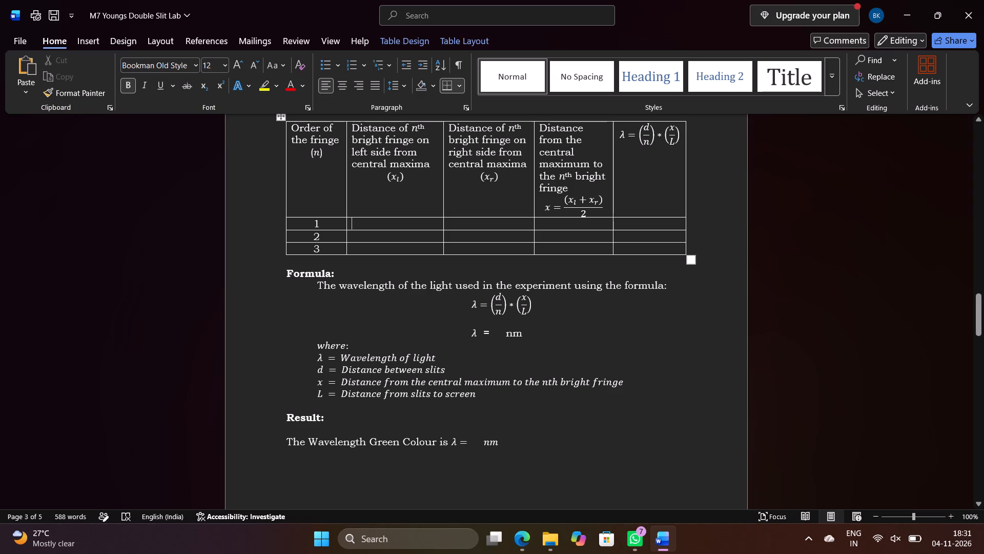
key("5")
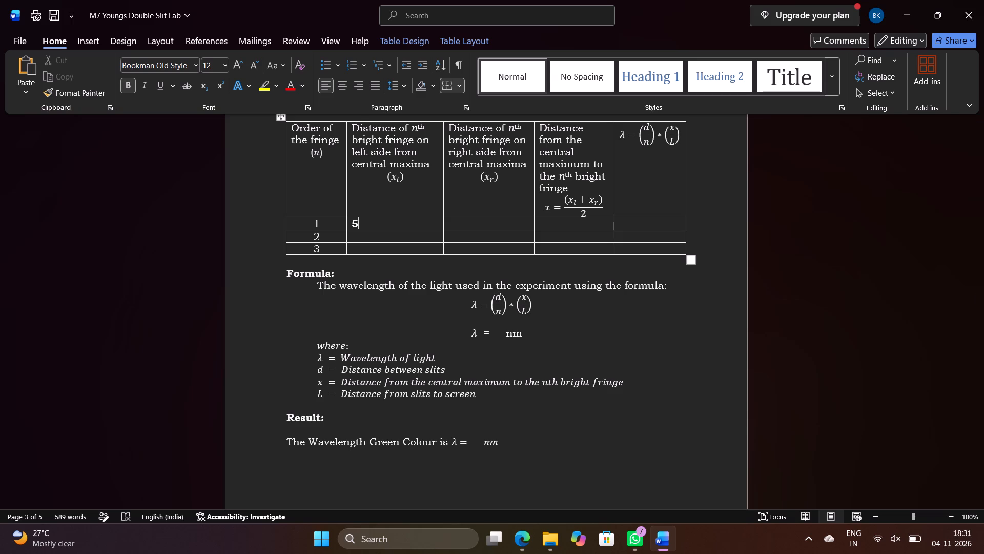
key("BackSpace")
left_click(125, 84)
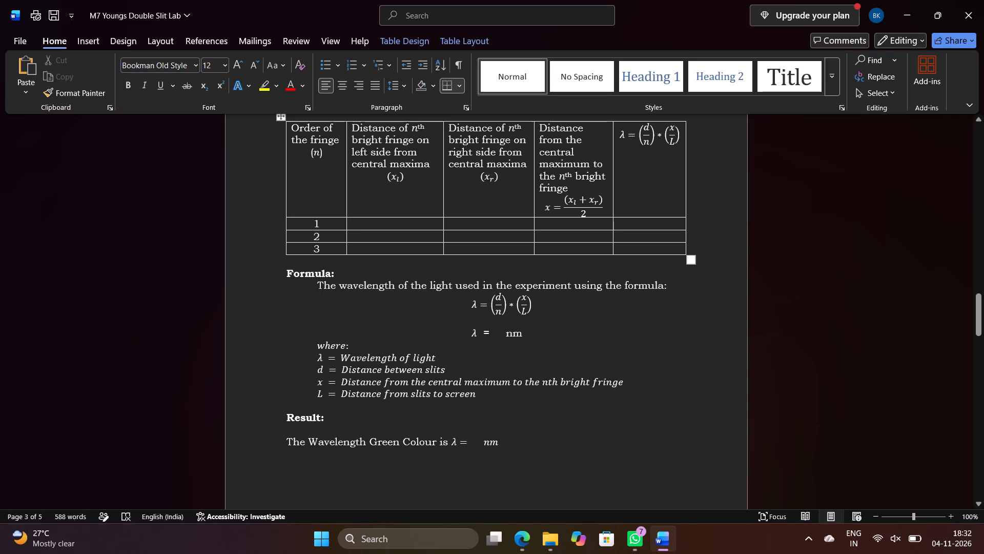
type("536.")
key("0")
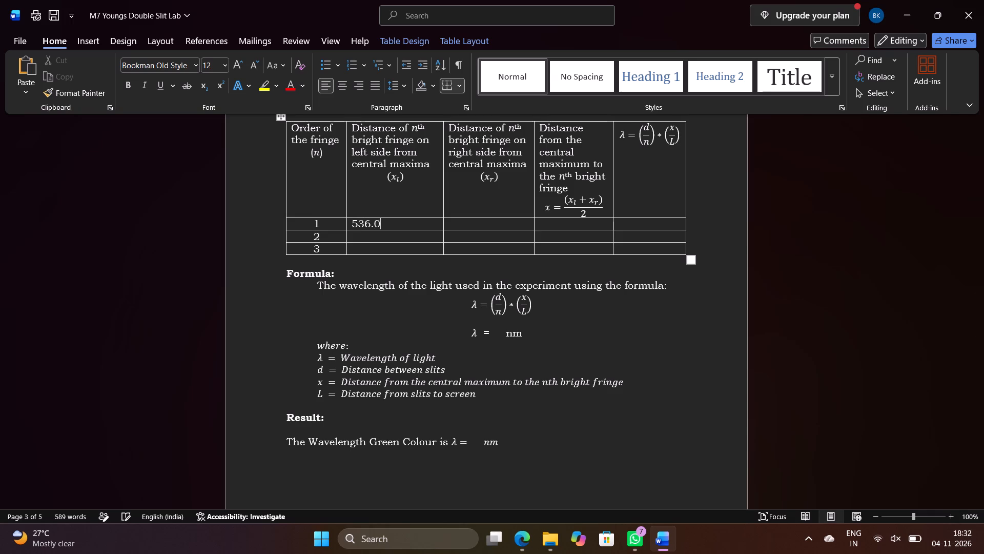
Enter 1116.0 in non-bold text as the left-side distance (xl) for fringe order 2.
key("Down")
type("11")
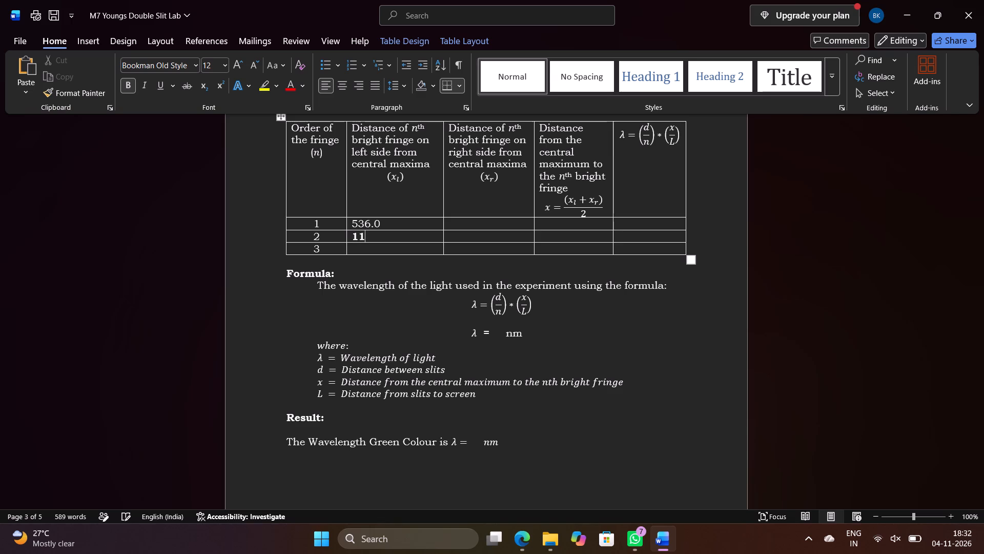
key("BackSpace")
key("BackSpace")
left_click(127, 78)
type("1116.")
key("0")
Enter 1761.4 in non-bold text as the left-side distance (xl) for fringe order 3.
key("Down")
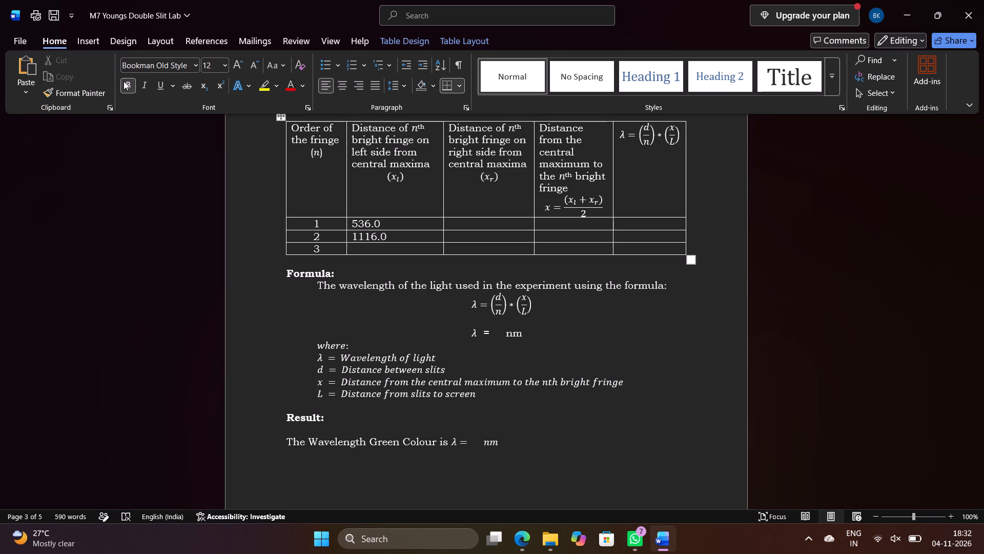
left_click(124, 81)
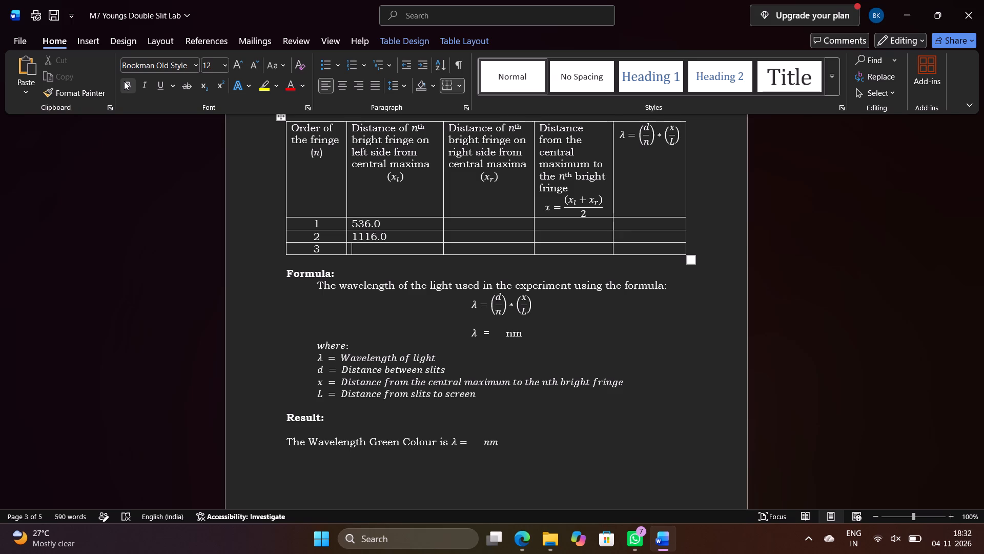
left_click(124, 81)
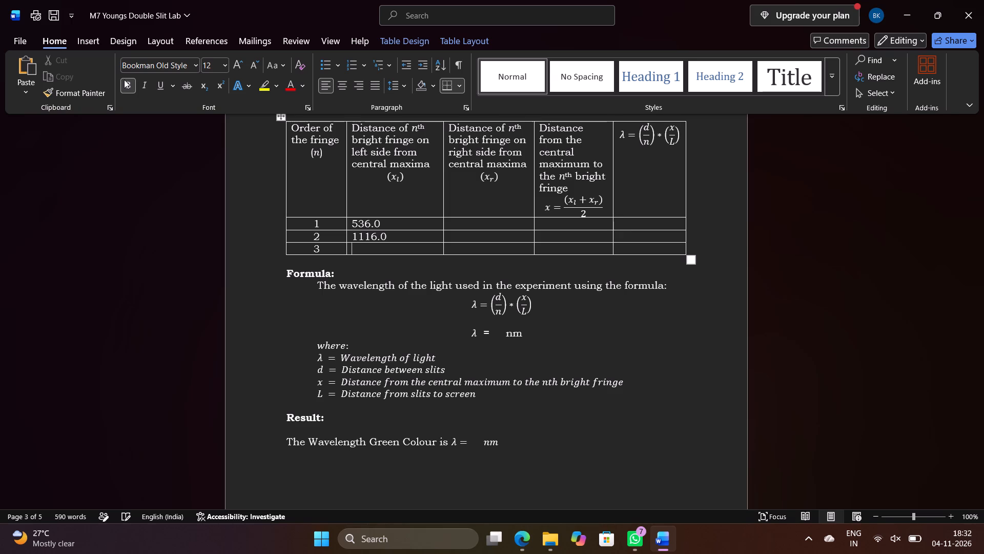
left_click(124, 79)
type("17")
type("61.")
key("4")
Enter 574.5 as the right-side distance (xr) for fringe order 1 and remove its bold formatting.
left_click(460, 227)
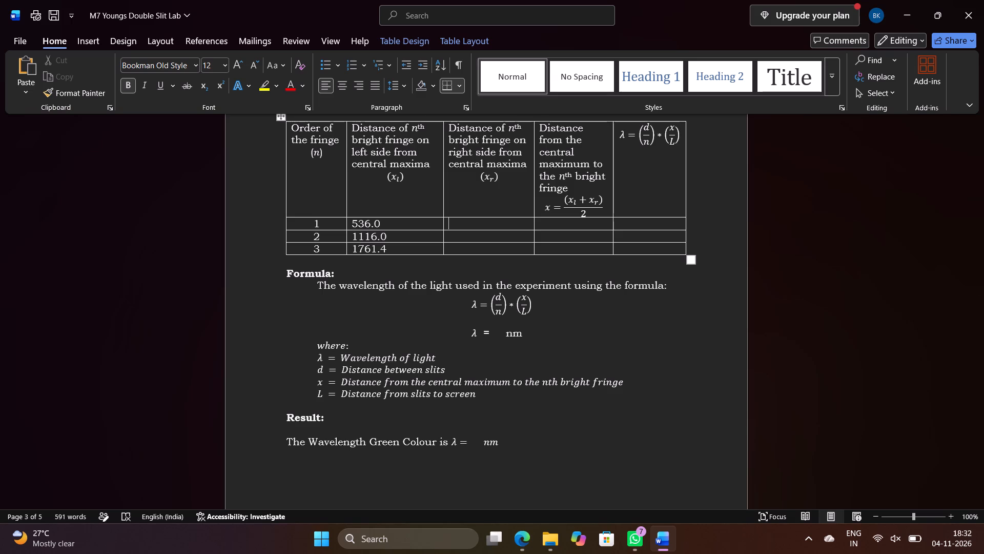
type("574.")
key("5")
left_click_drag(485, 224, 468, 222)
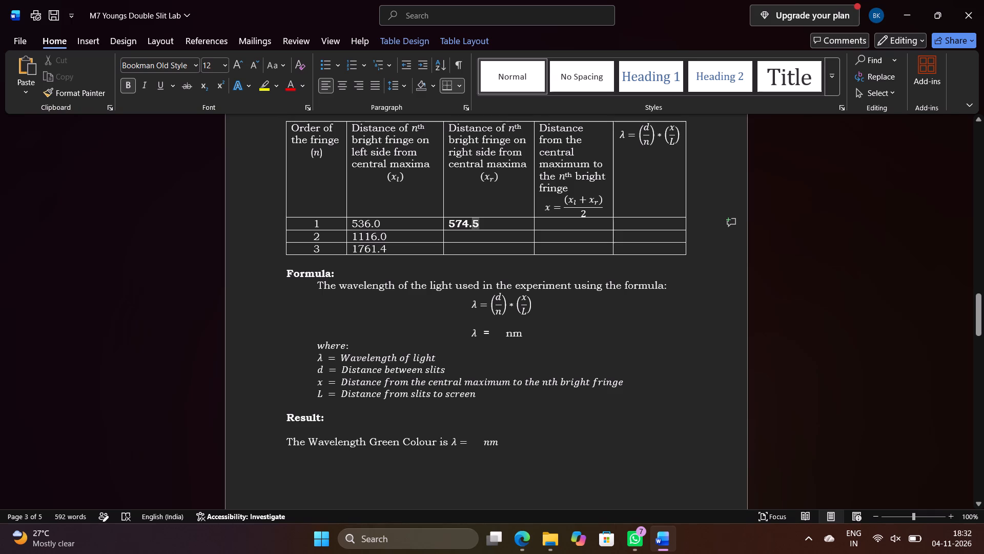
left_click_drag(468, 222, 456, 223)
left_click(464, 207)
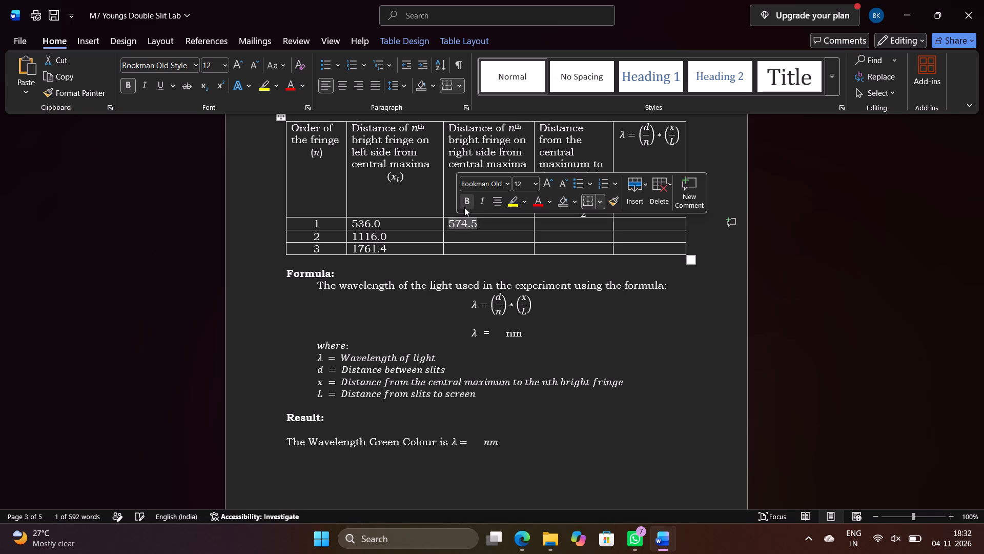
Enter 1108.7 in non-bold text as the right-side distance (xr) for fringe order 2.
left_click(462, 240)
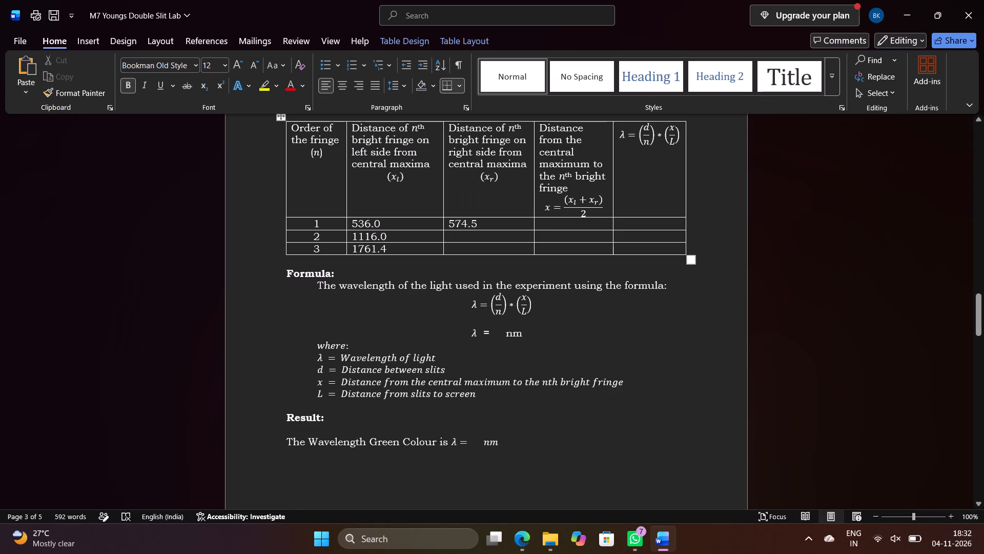
left_click(129, 83)
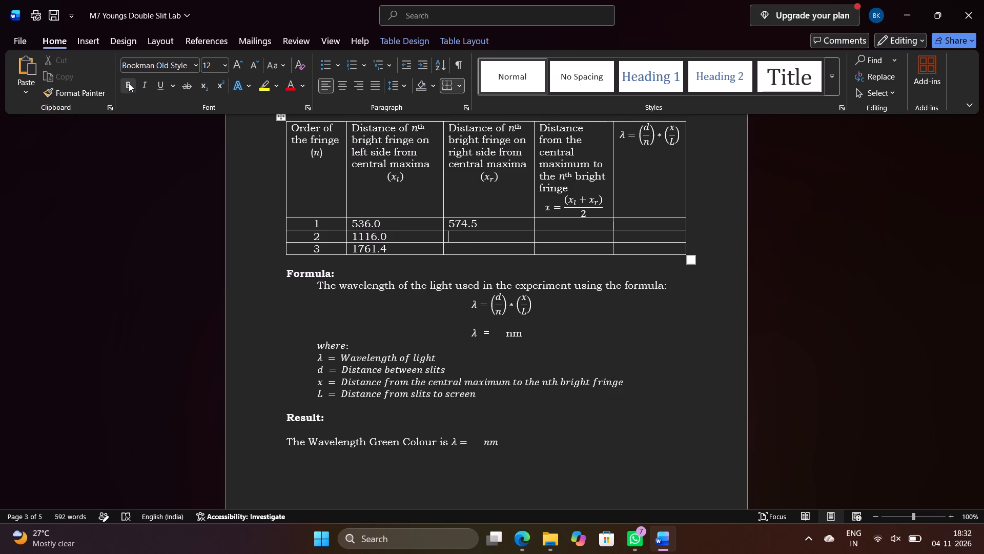
type("11")
type("08")
type(".7")
Enter 1768.6 in non-bold text as the right-side distance (xr) for fringe order 3.
key("Down")
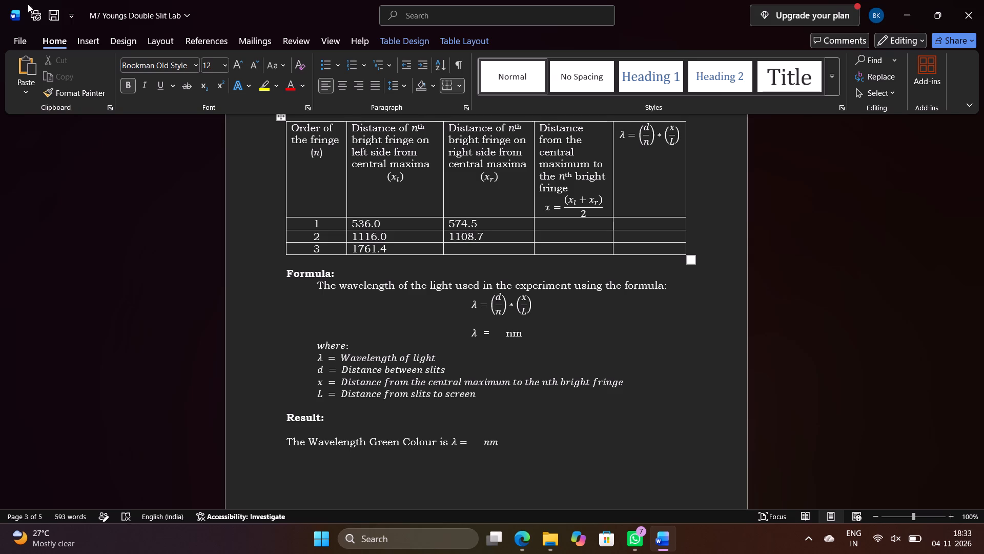
left_click(128, 77)
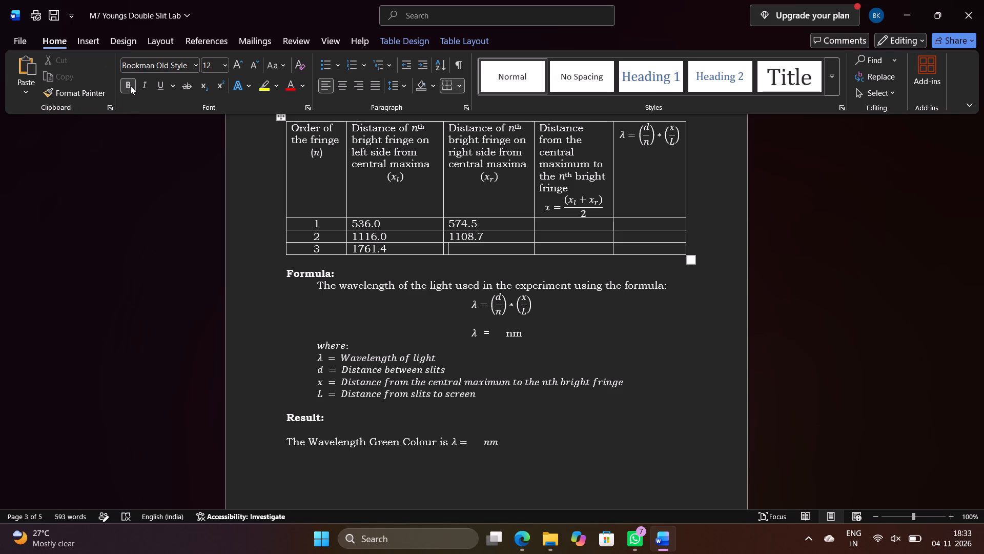
left_click(130, 86)
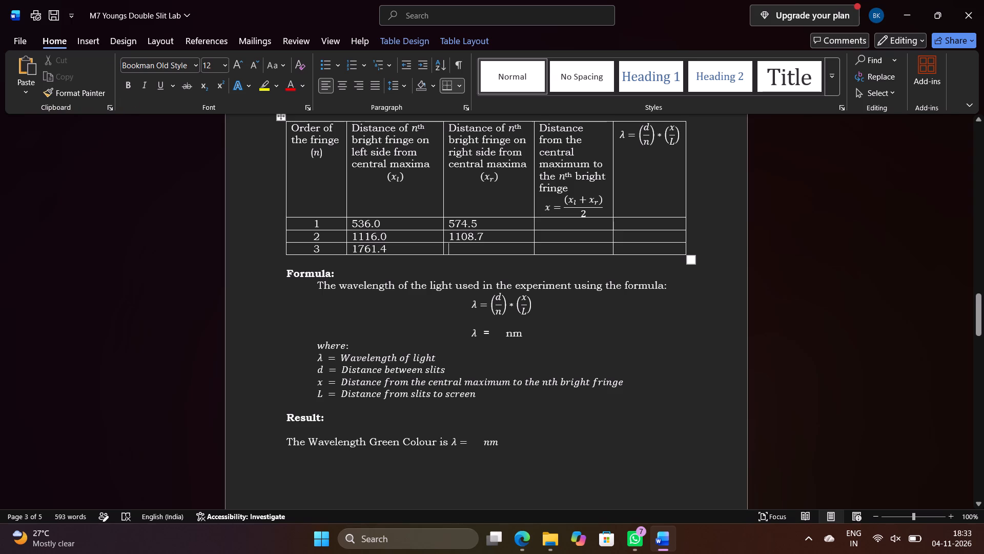
type("1768")
type(".6")
left_click(362, 308)
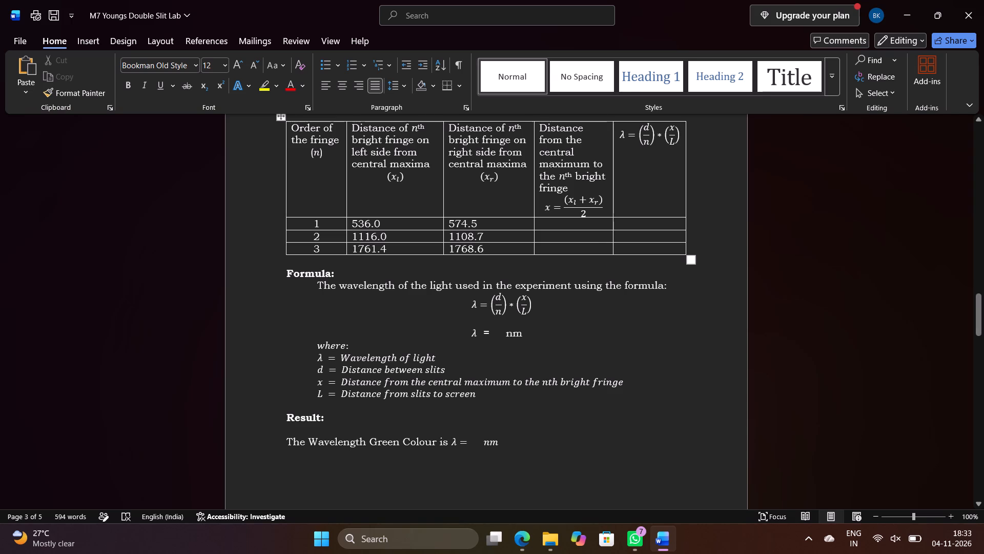
Enter 555.2 as the distance from the central maximum (x) for fringe order 1 and remove its bold formatting.
left_click(555, 225)
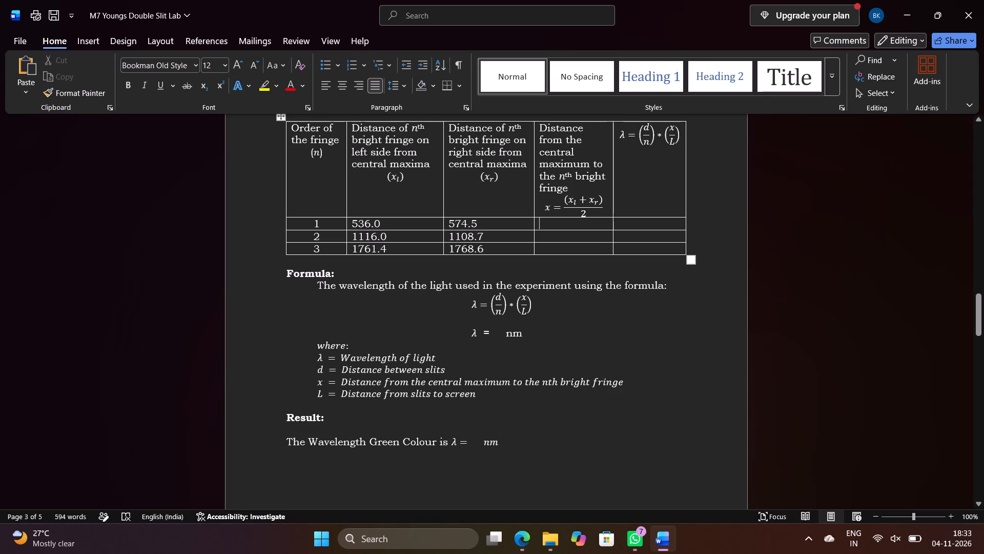
type("555")
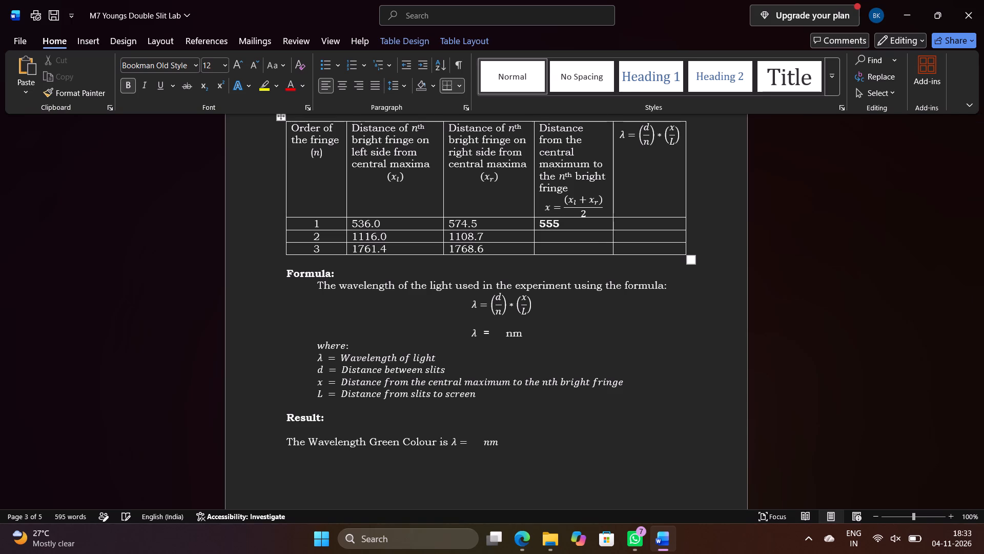
type(".2")
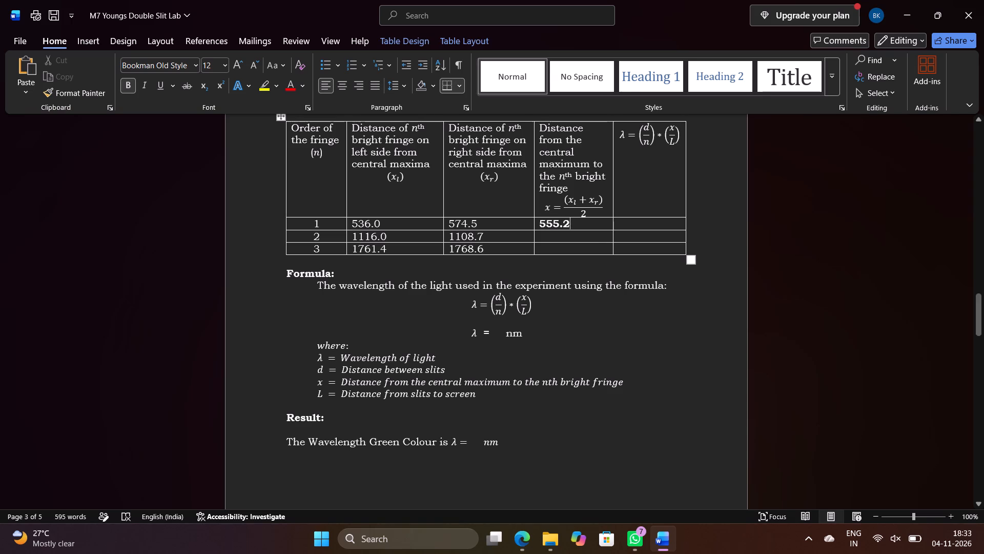
left_click_drag(577, 224, 544, 223)
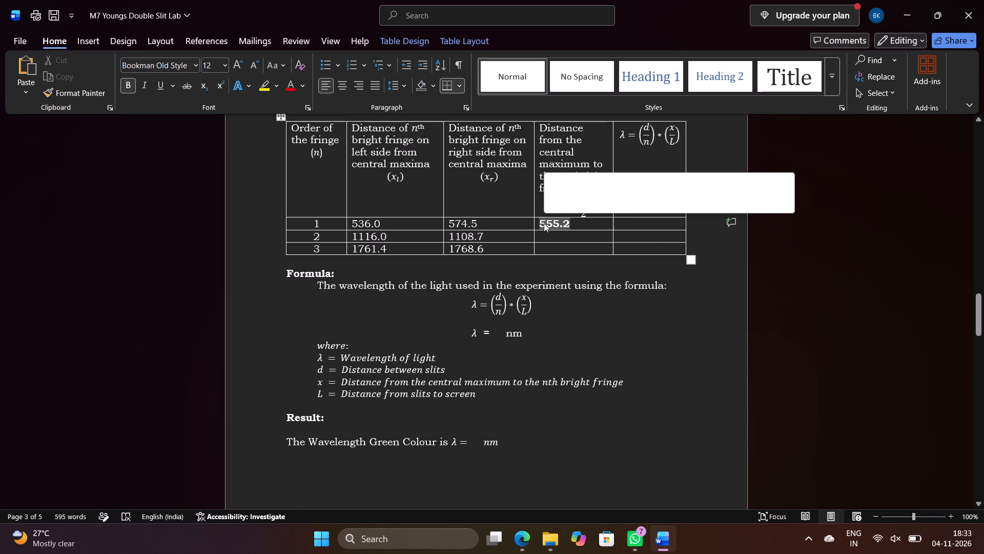
left_click(550, 206)
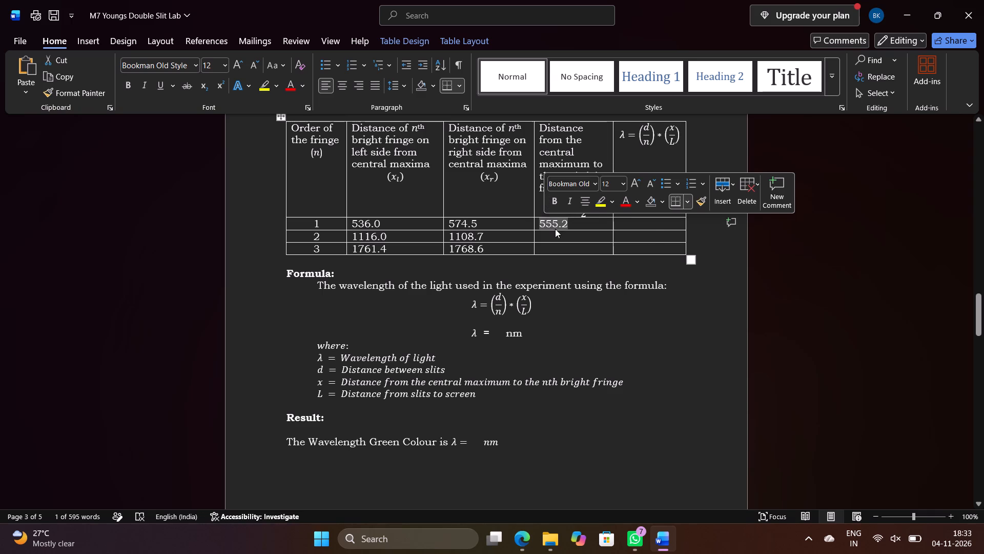
Enter 1112.3 in non-bold text as the distance from the central maximum (x) for fringe order 2.
left_click(553, 232)
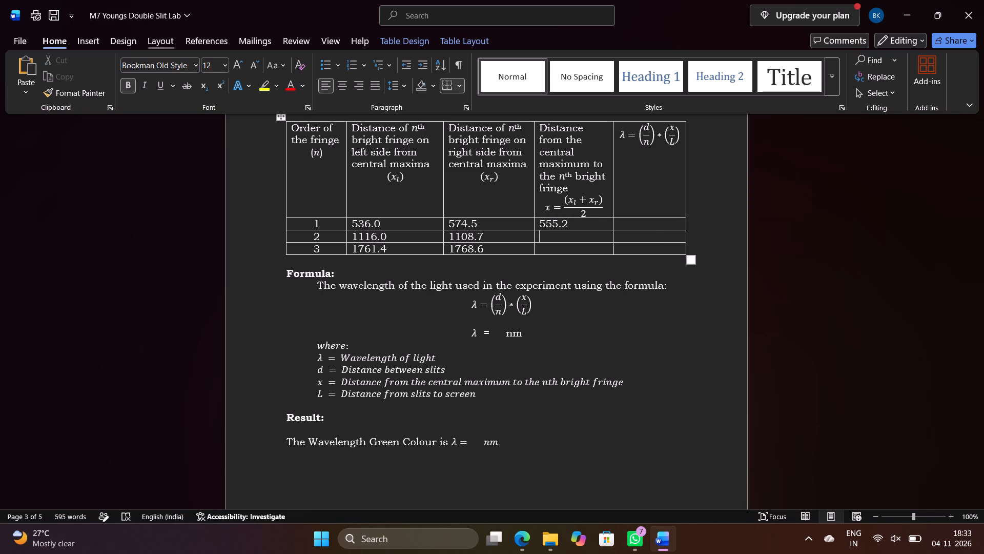
left_click(129, 88)
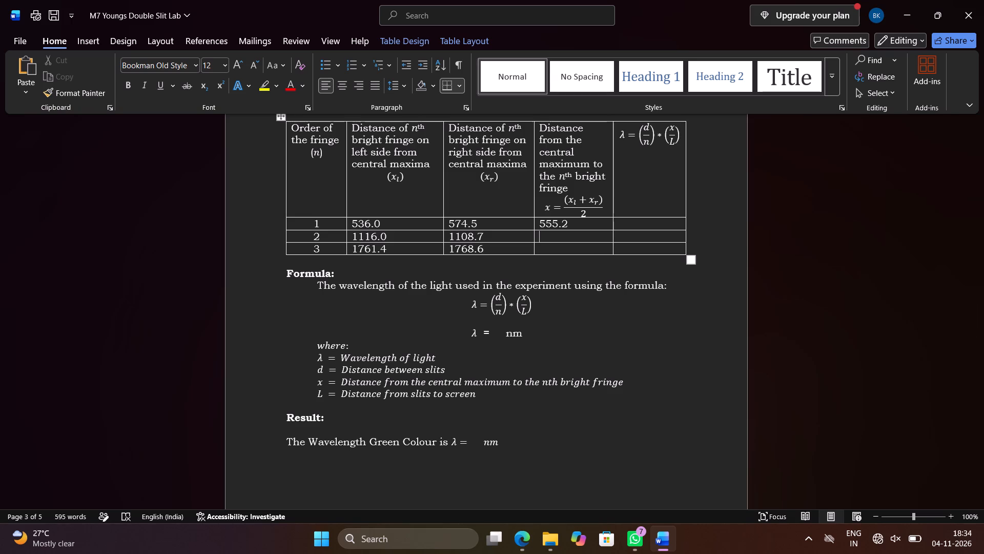
type("111")
type("2.3")
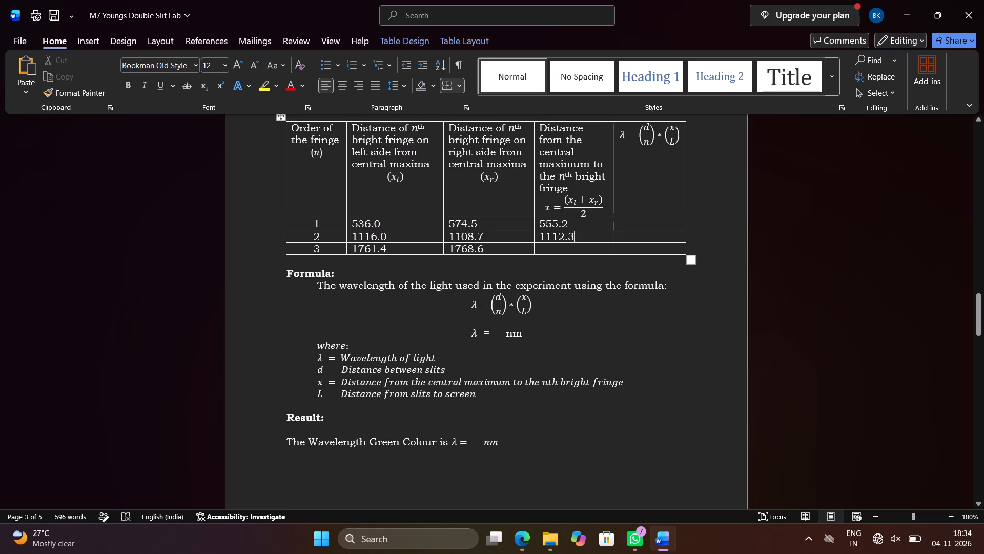
Enter 1765.0 in non-bold text as the distance from the central maximum (x) for fringe order 3.
left_click(580, 254)
left_click(566, 253)
left_click(559, 248)
key("Down")
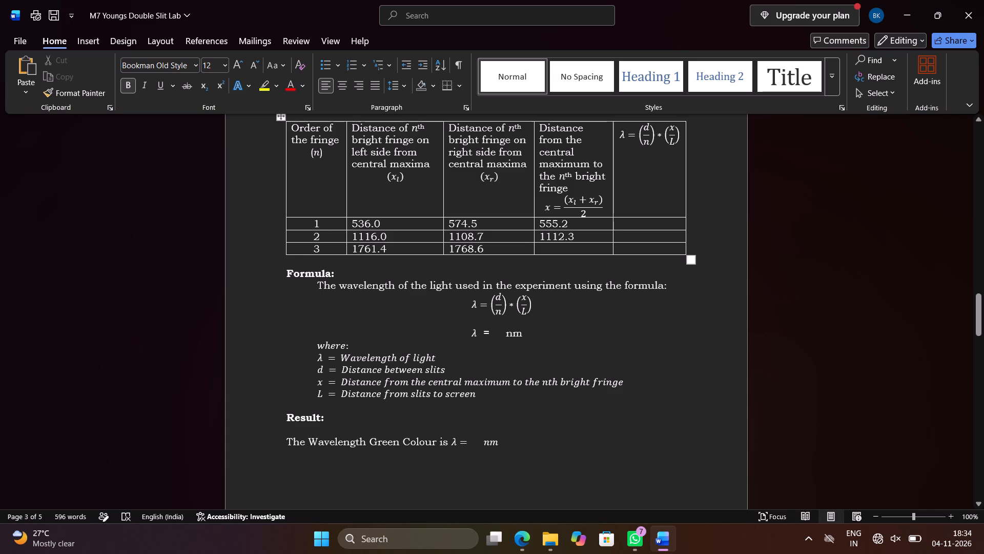
left_click(562, 247)
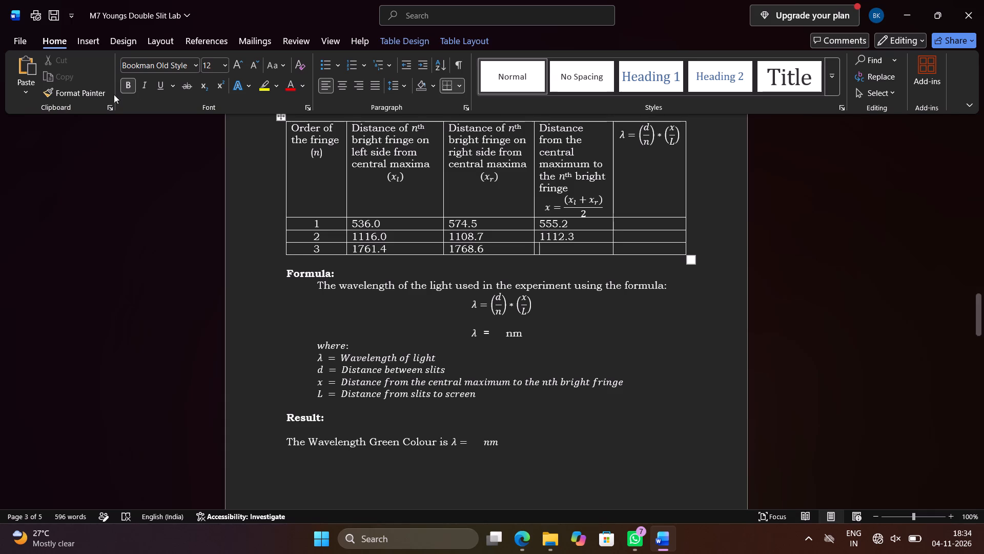
left_click(129, 82)
left_click(142, 170)
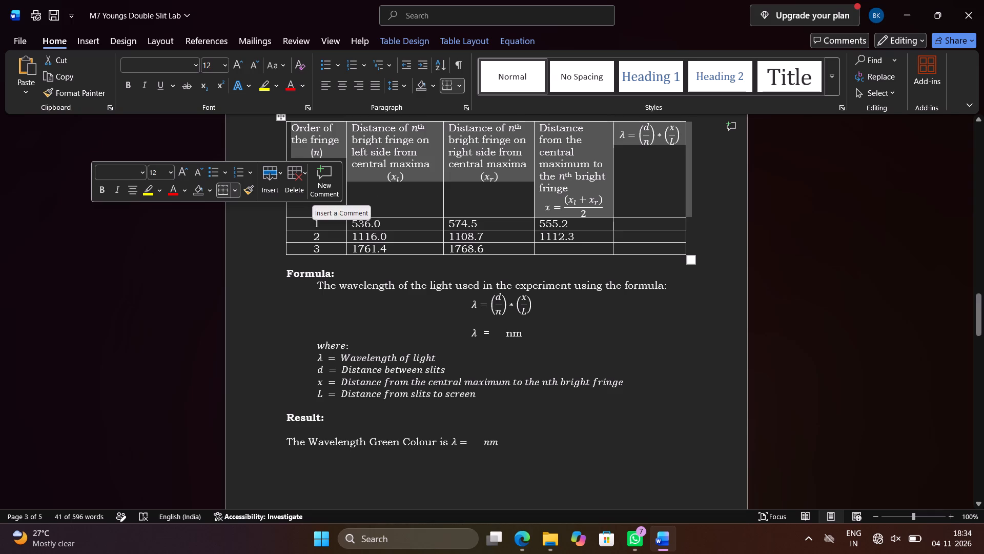
left_click(550, 252)
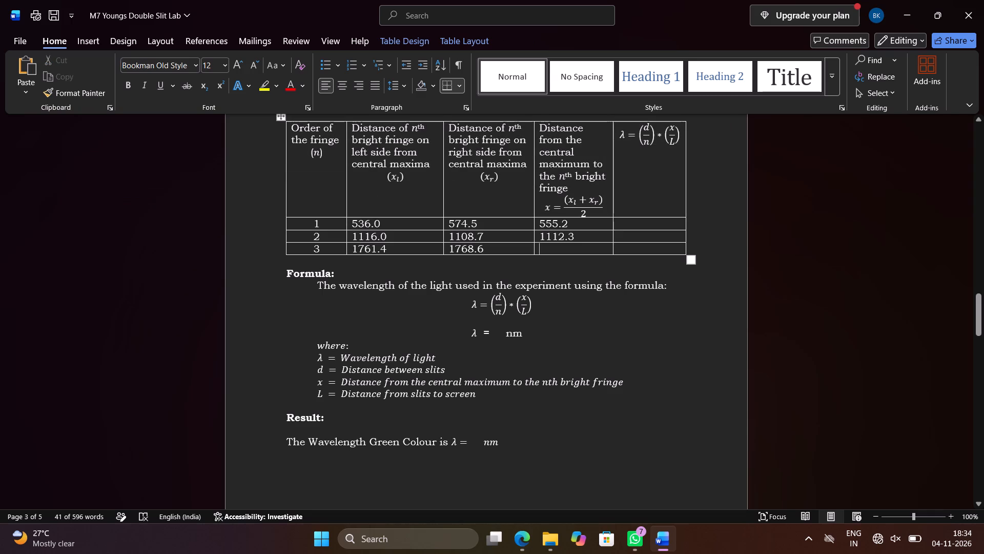
type("17")
type("65")
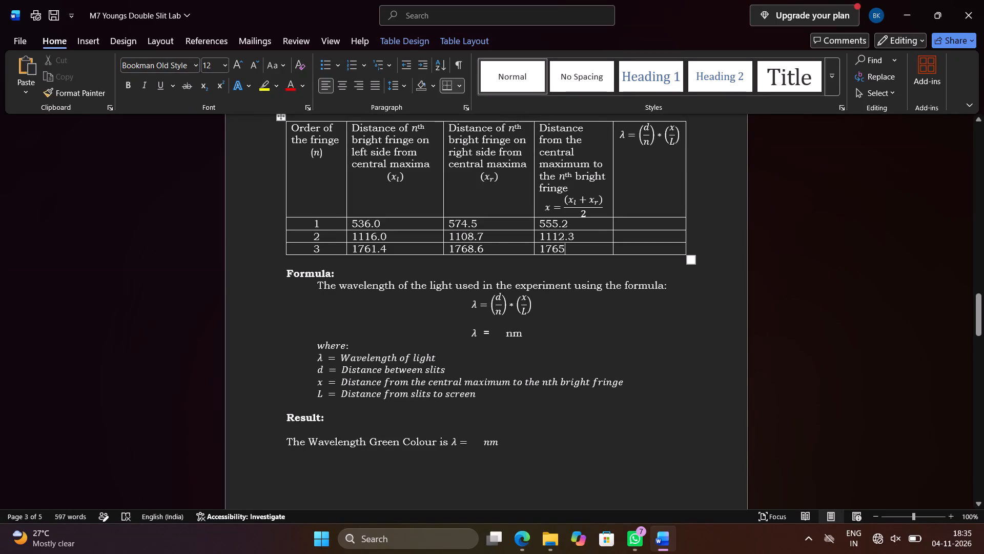
type(".0")
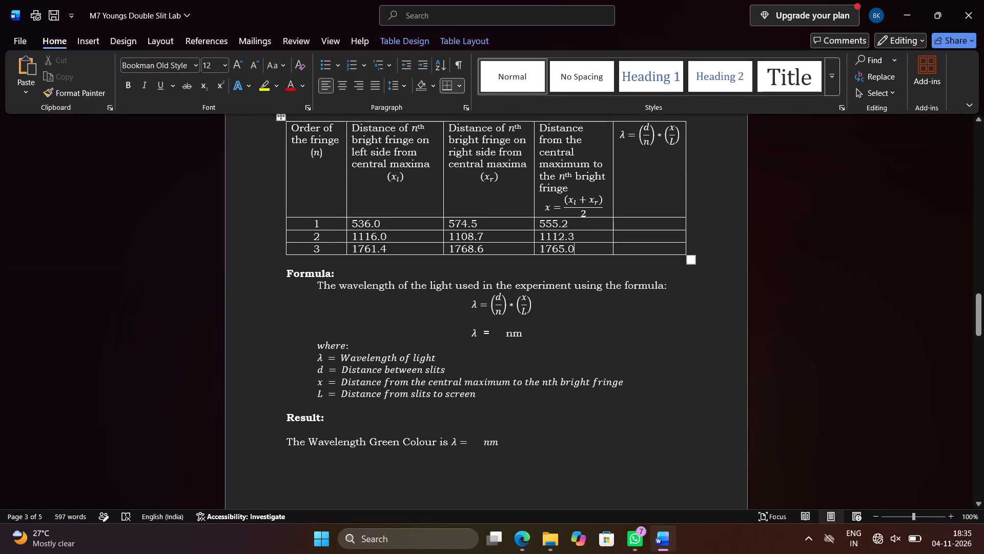
Enter the substituted expression (2750/1)*(555.2/2297.5) for fringe order 1 after "λ =" in the Formula section.
scroll(683, 343, "down", 1)
scroll(683, 343, "up", 1)
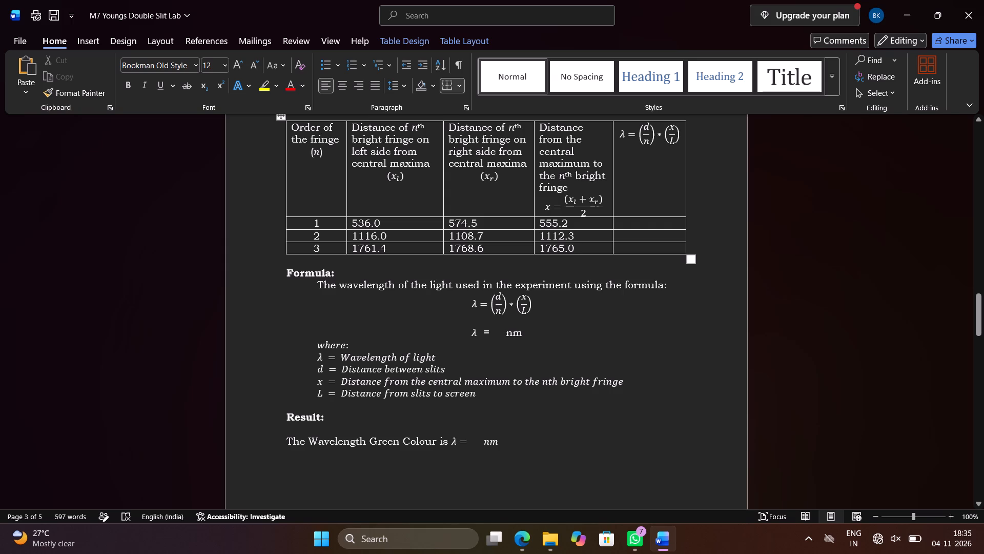
left_click(504, 334)
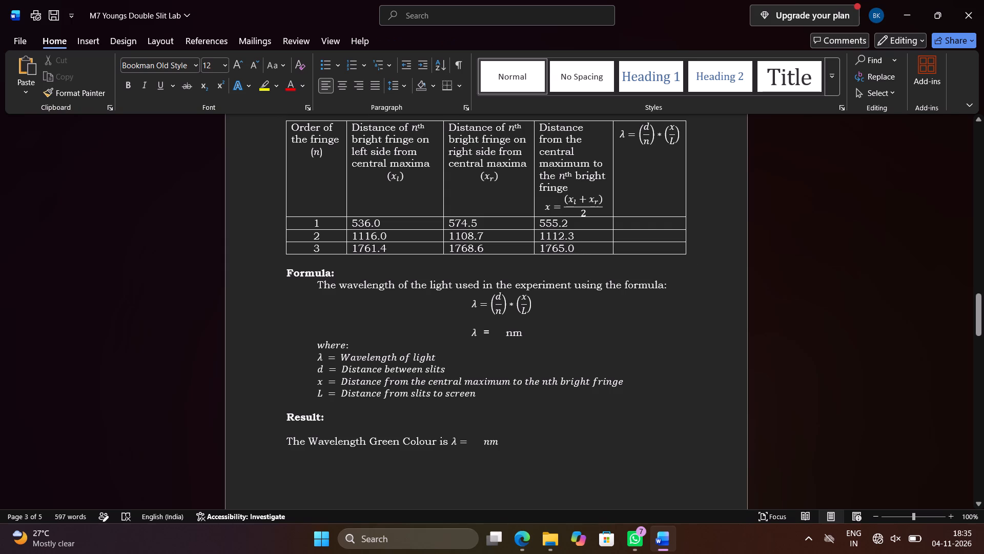
key("shift+parenleft")
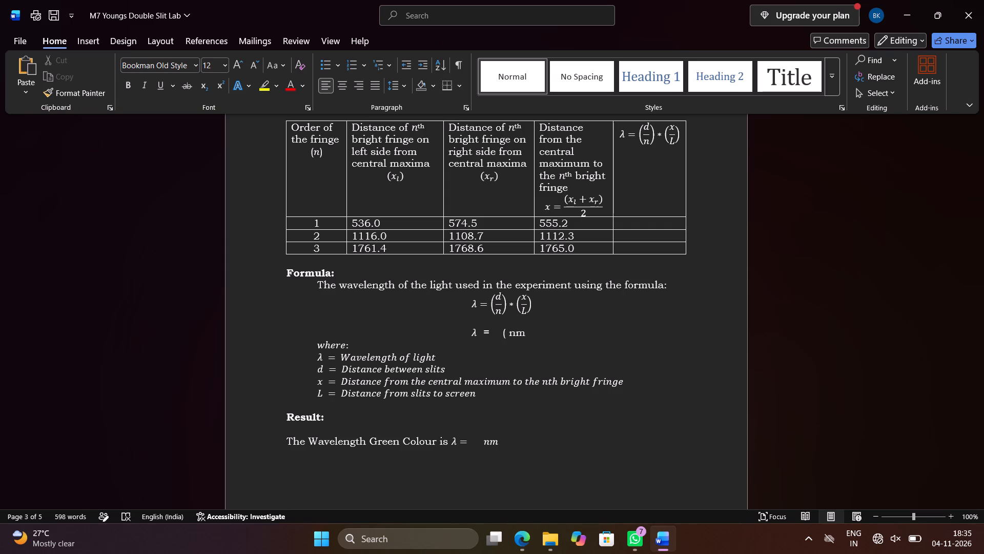
scroll(504, 334, "up", 1)
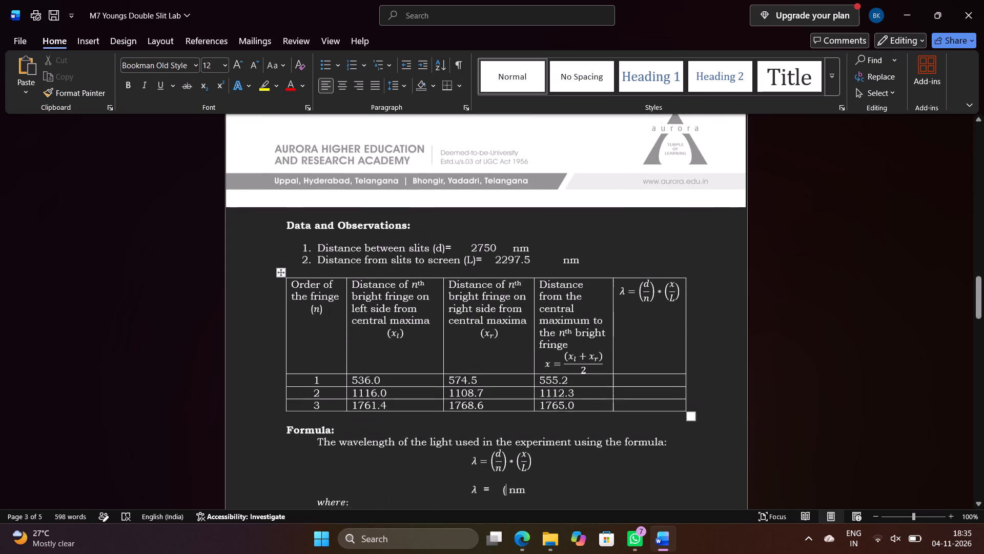
scroll(504, 334, "up", 1)
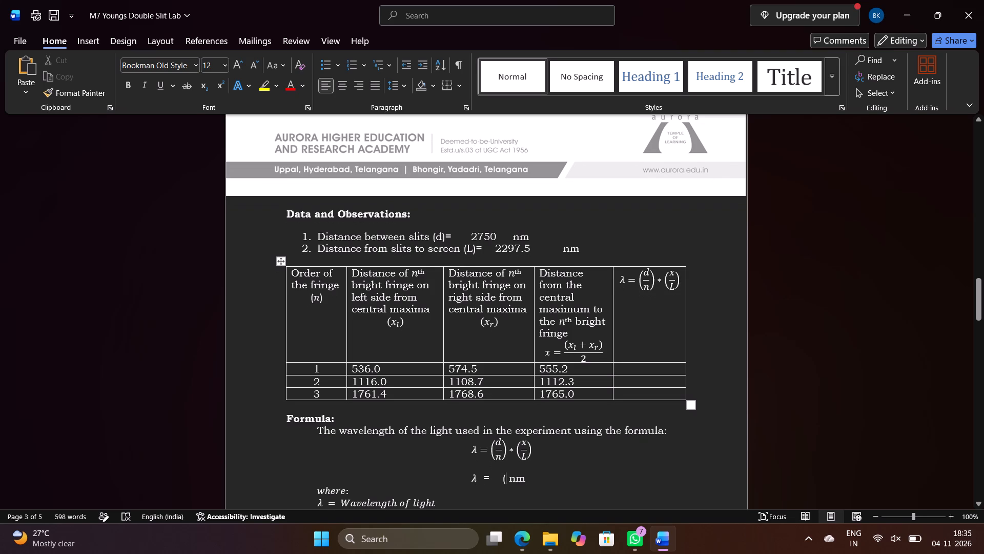
type("2750")
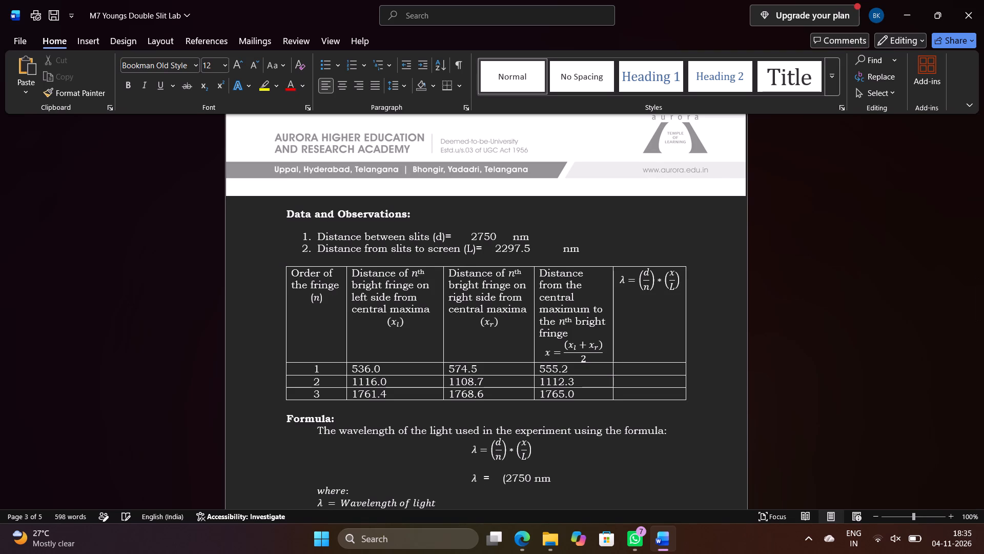
key("slash")
key("1")
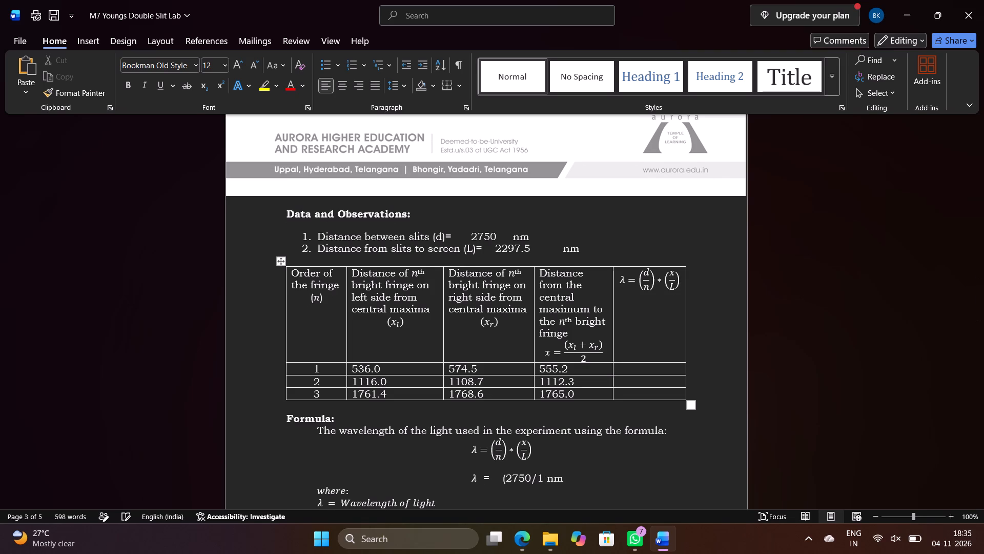
key("shift+parenright")
key("shift+asterisk")
key("shift+parenleft")
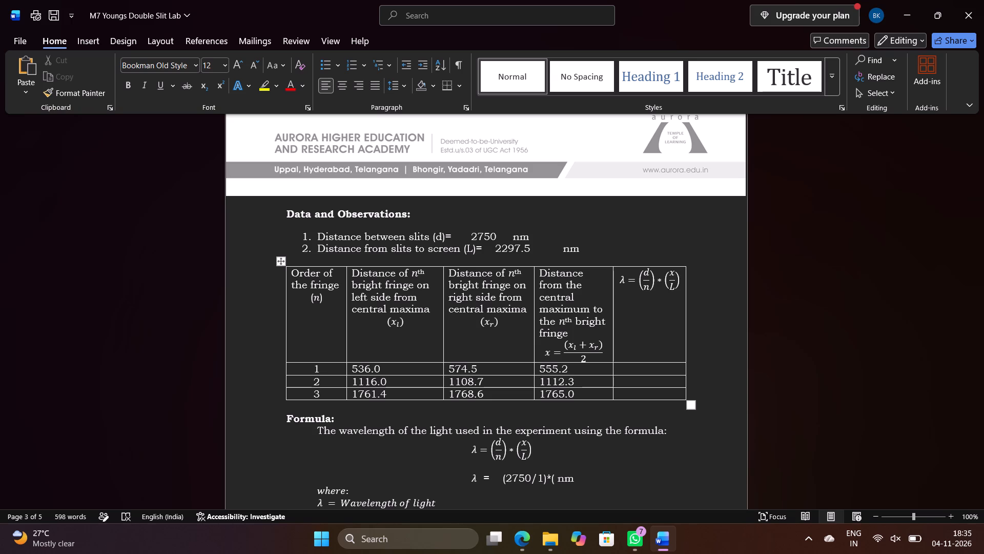
type("555")
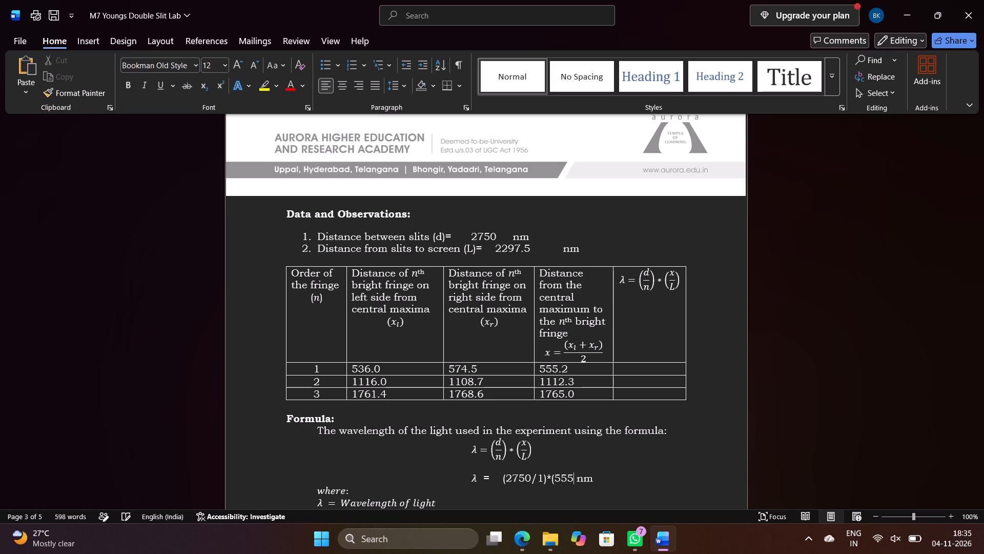
type(".2")
key("slash")
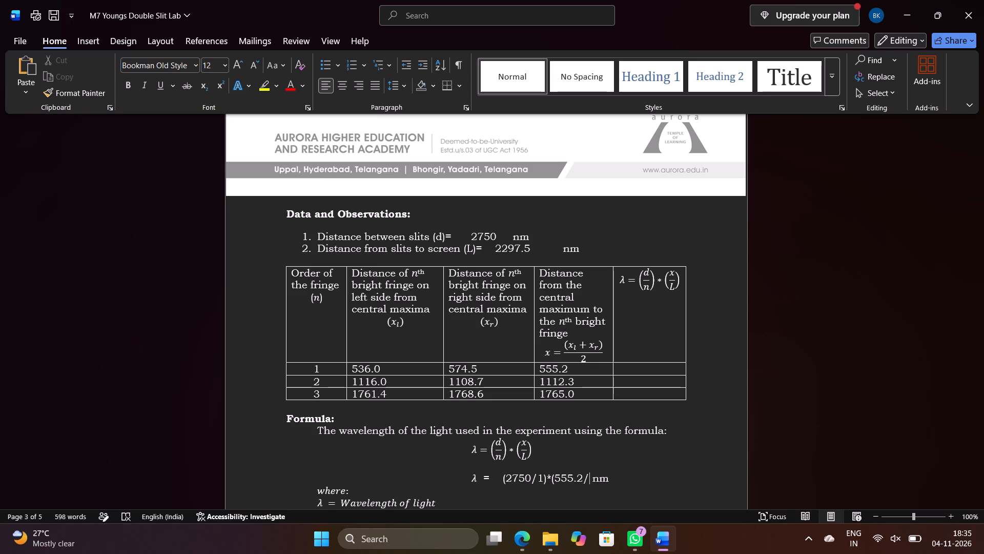
type("22")
type("97")
type(".5")
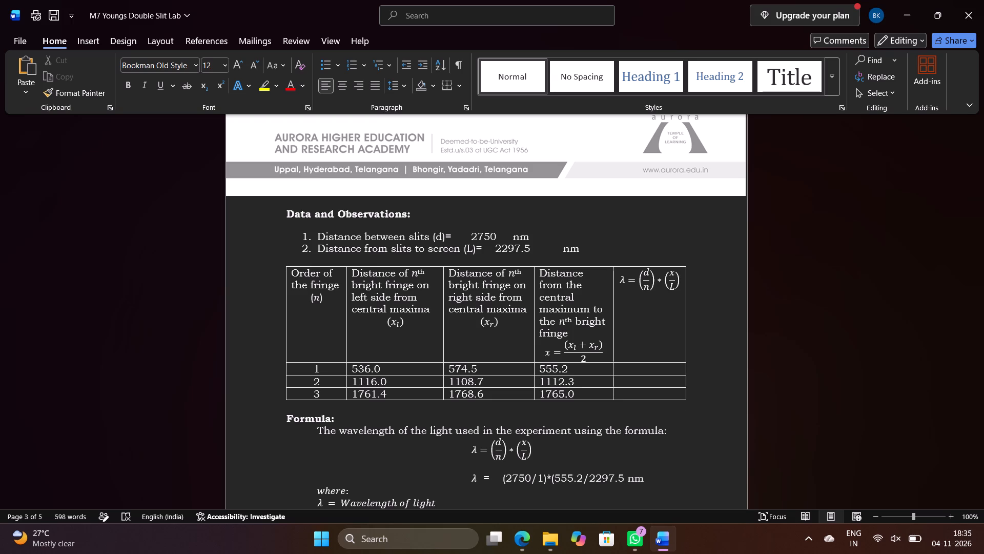
key("shift+parenright")
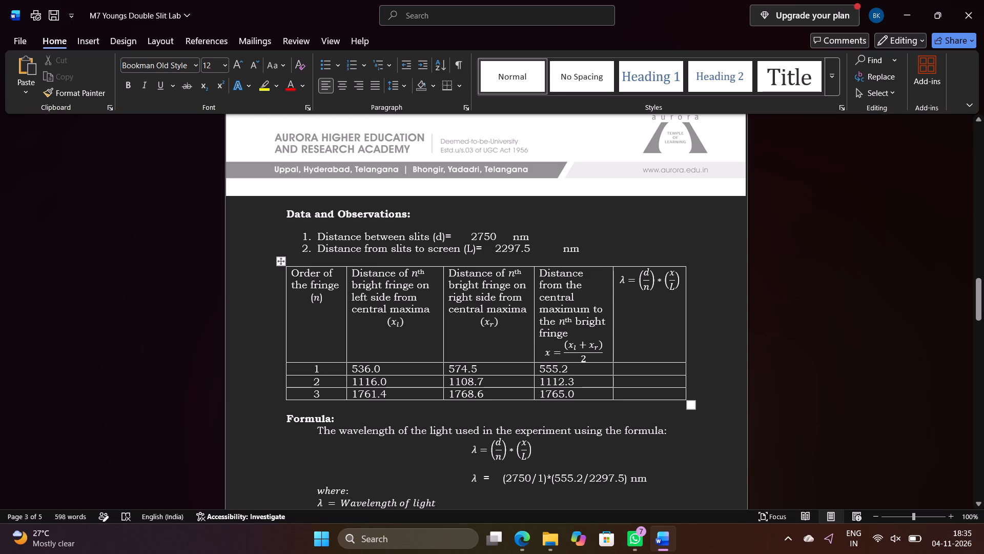
Delete the "nm" unit following the substituted wavelength expression, keeping the expression on its own line.
key("Return")
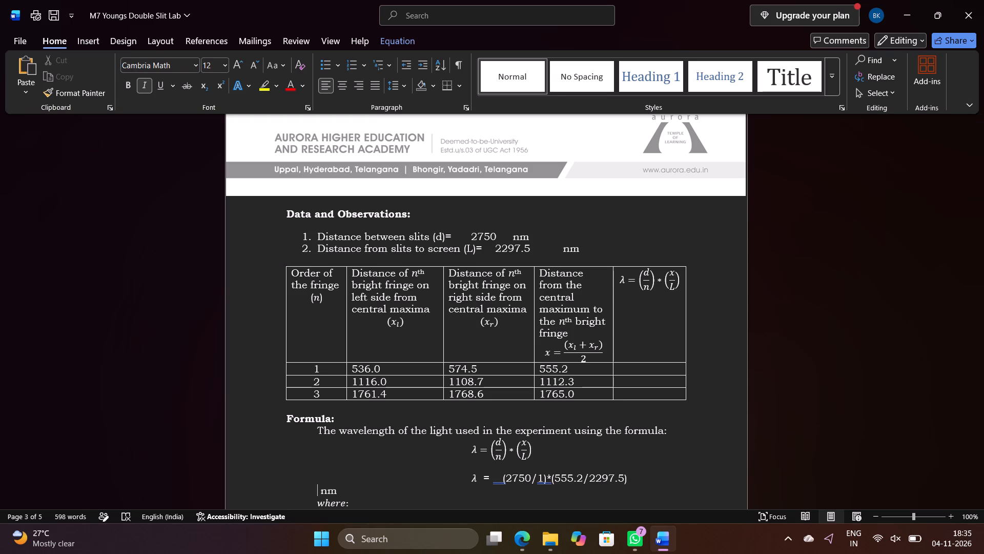
key("BackSpace")
key("BackSpace")
key("Right")
key("Right")
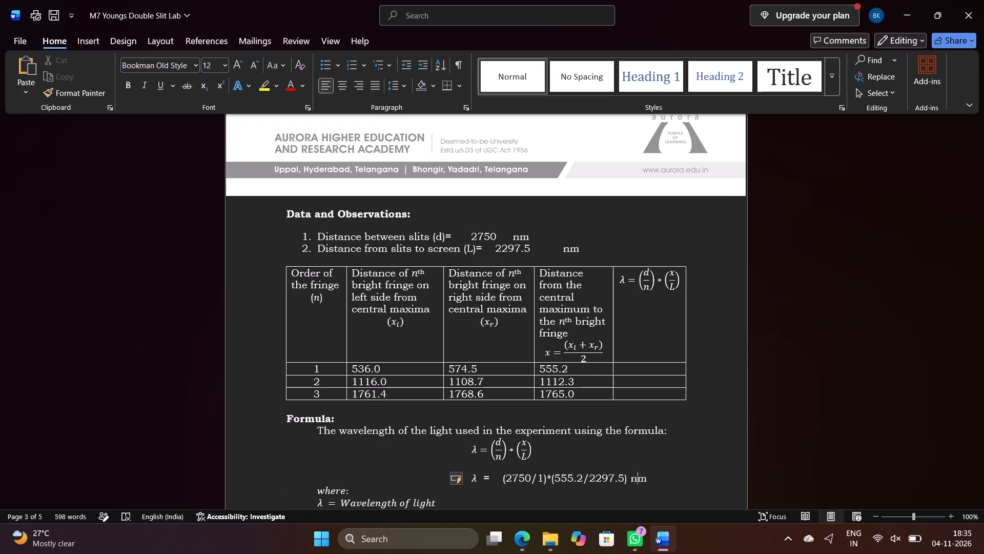
key("Right")
key("BackSpace")
key("BackSpace")
key("BackSpace")
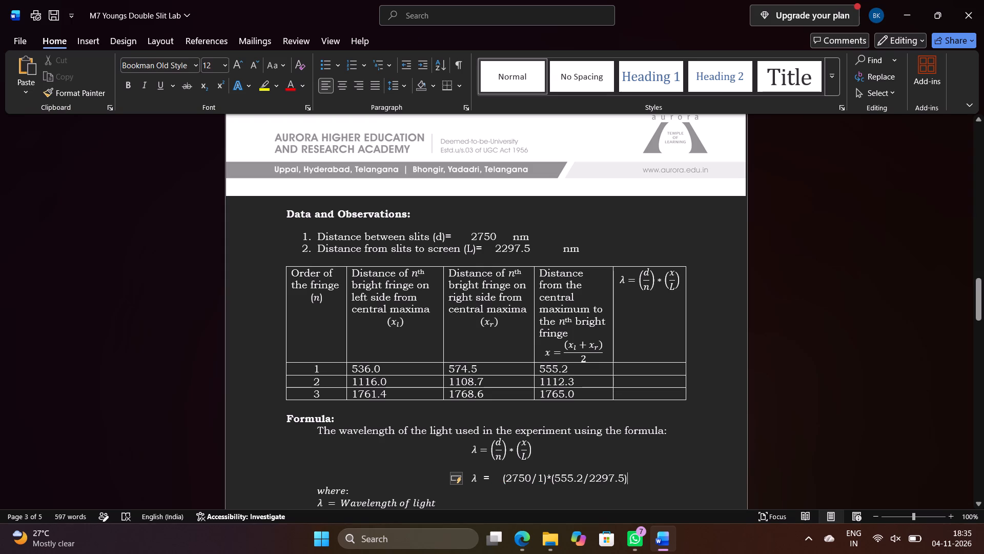
Copy the λ symbol onto a new indented line below the substituted expression and add an equals sign after it.
left_click_drag(479, 475, 472, 475)
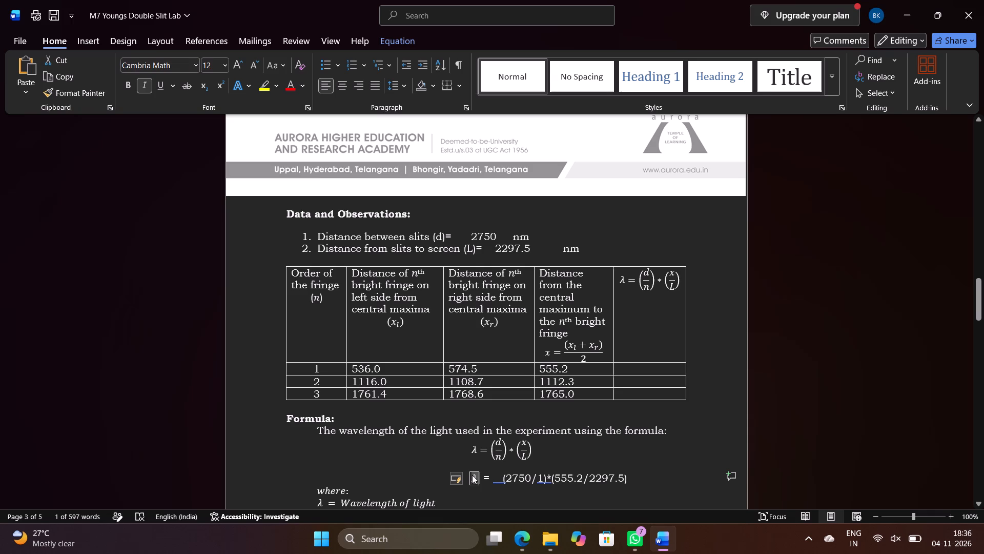
key("ctrl+c")
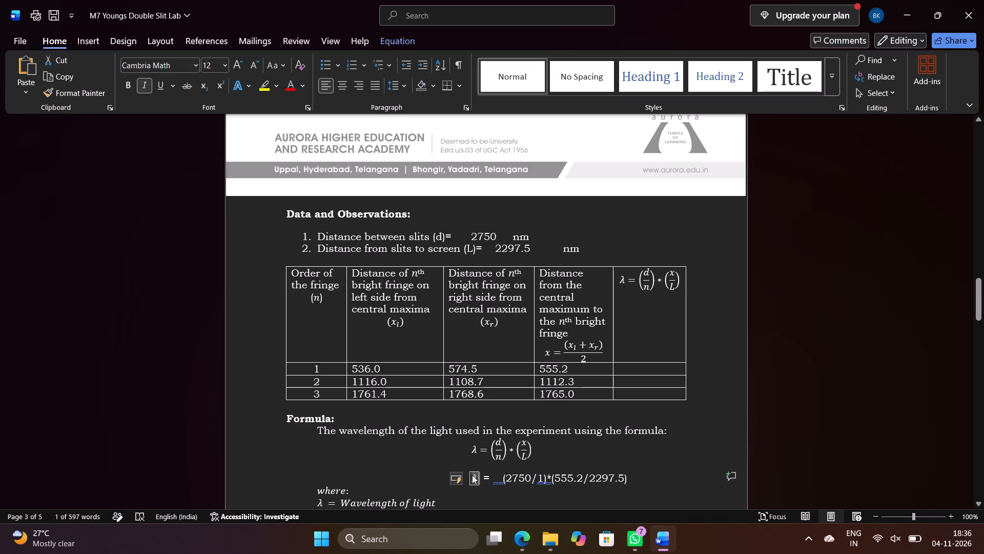
left_click(635, 479)
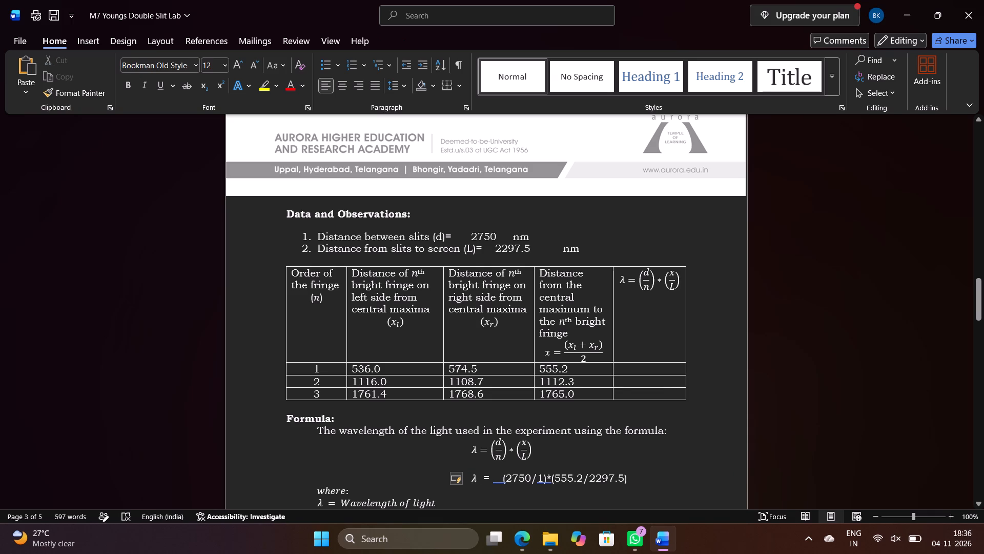
key("Return")
key("space")
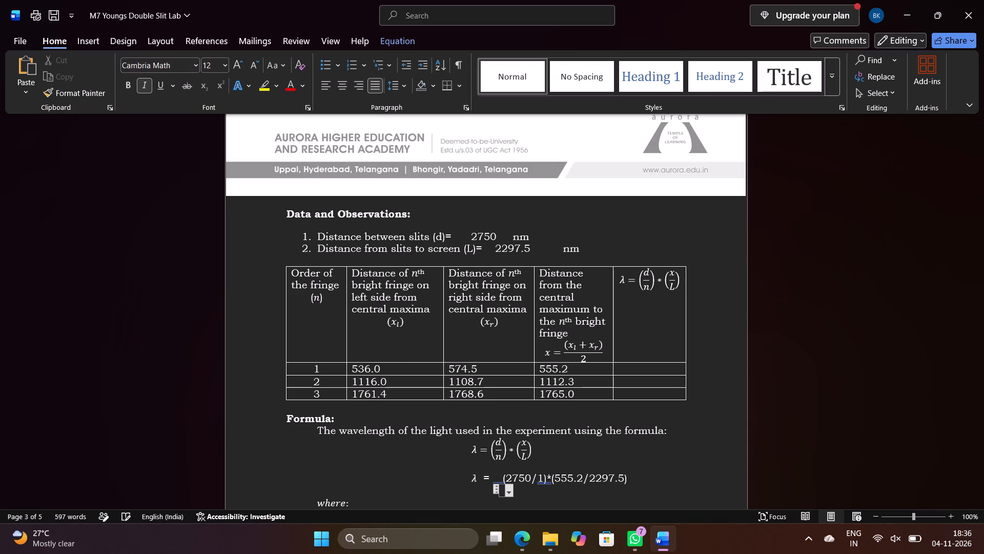
key("Return")
key("space")
key("space")
key("space")
key("space")
key("space")
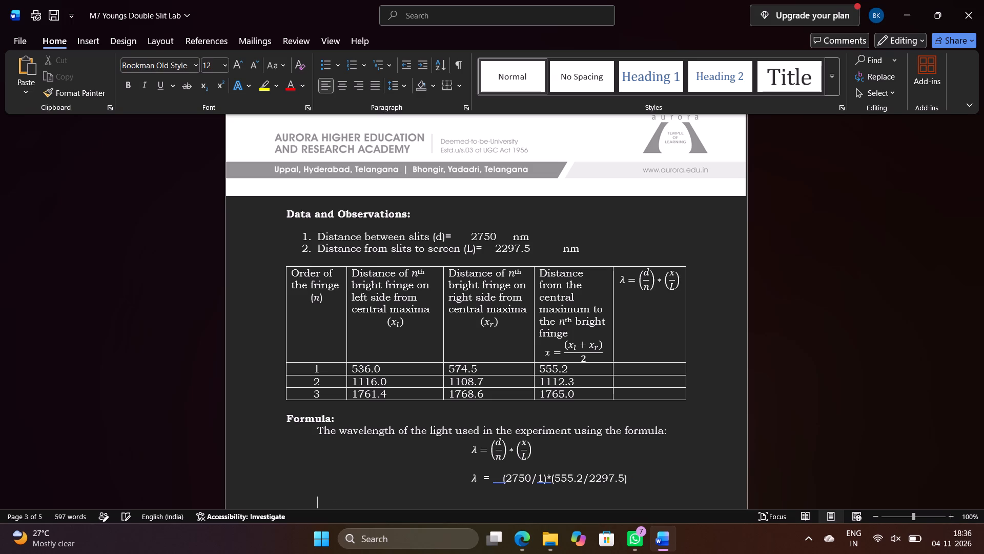
key("space")
key("space")
key("space")
key("space")
key("space")
key("space")
key("space")
key("space")
key("space")
key("space")
key("space")
key("space")
key("space")
key("space")
key("space")
key("space")
key("space")
key("space")
key("space")
key("space")
key("space")
key("space")
key("space")
key("space")
key("space")
key("space")
key("space")
key("space")
key("space")
key("space")
key("ctrl+v")
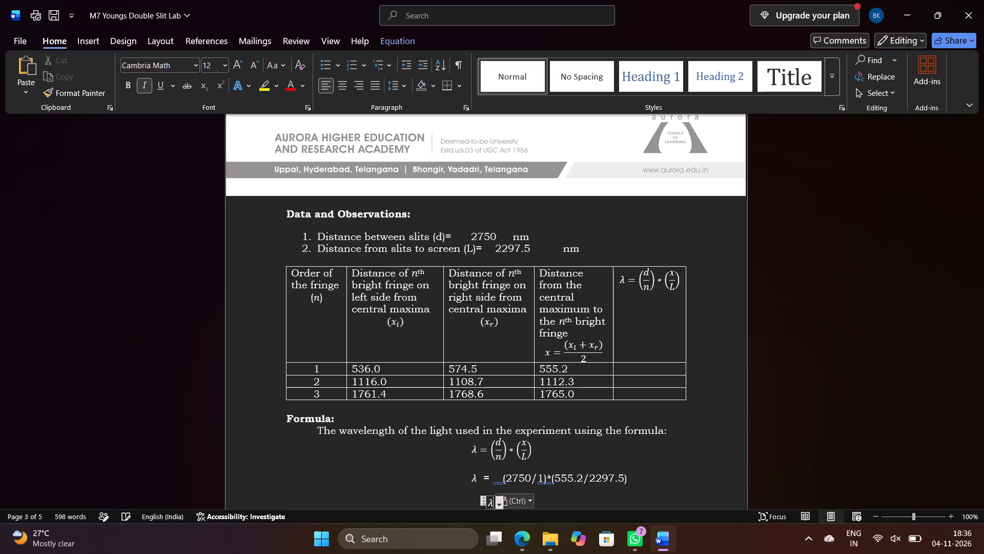
key("space")
type("=")
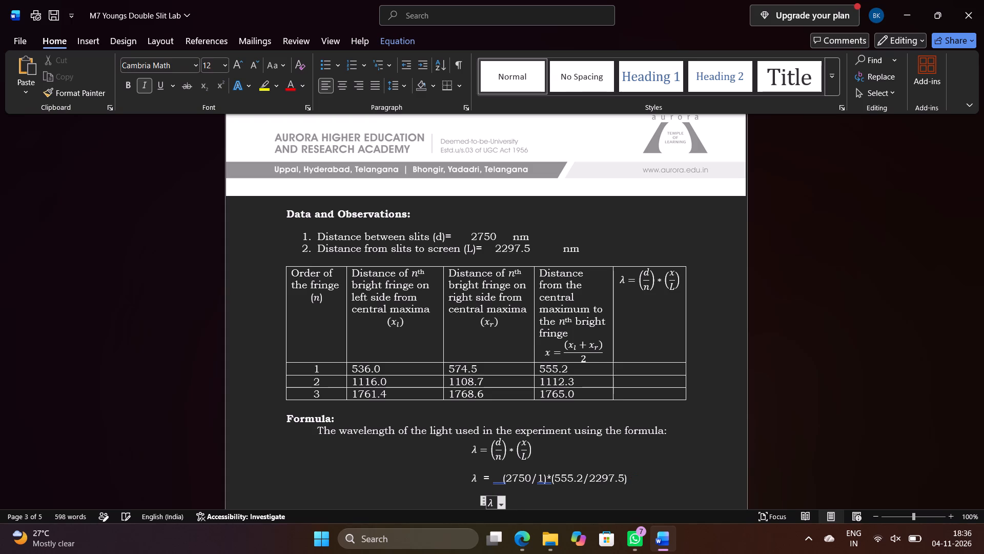
key("space")
Reduce the indent of the new "λ =" line so it aligns with the formula lines above.
left_click(543, 494)
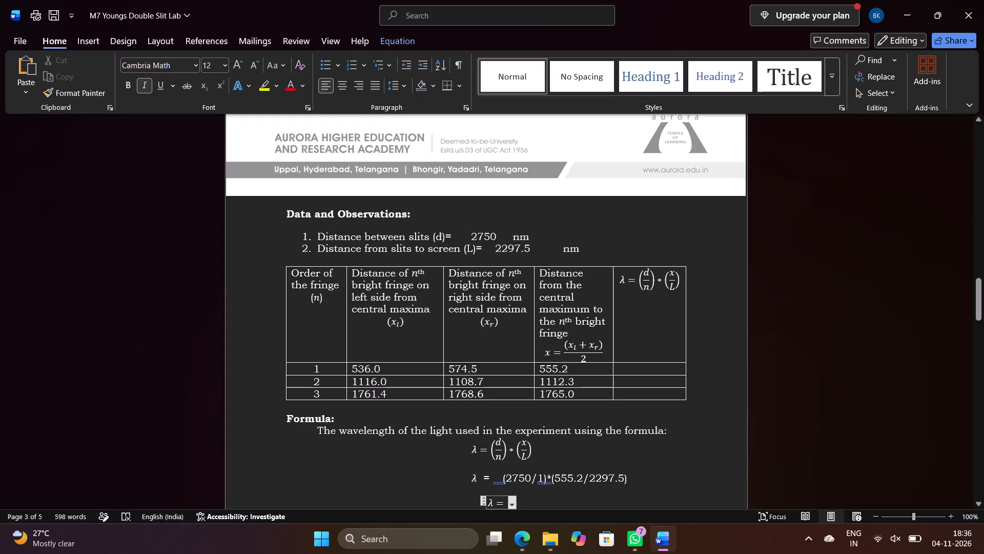
left_click(484, 502)
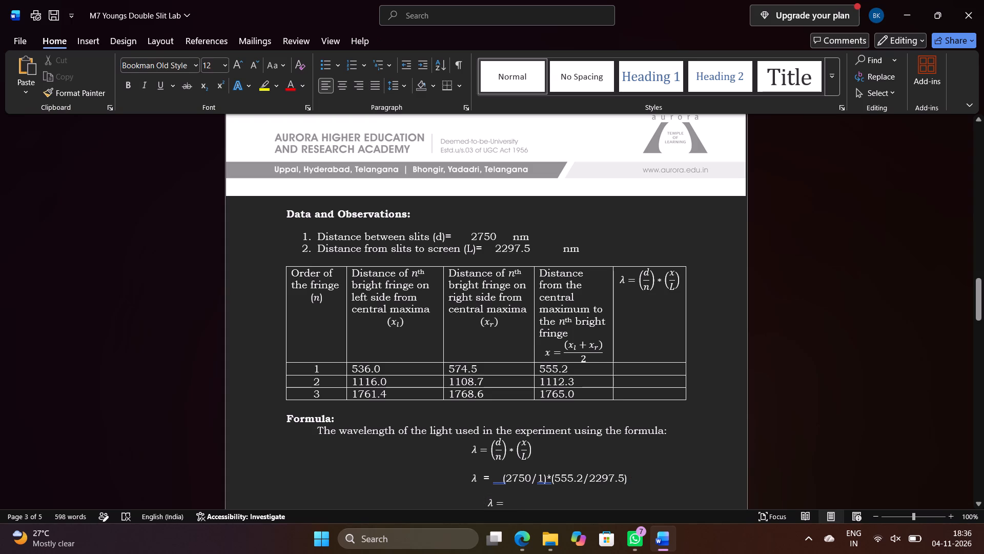
key("BackSpace")
key("BackSpace")
key("BackSpace")
key("BackSpace")
key("BackSpace")
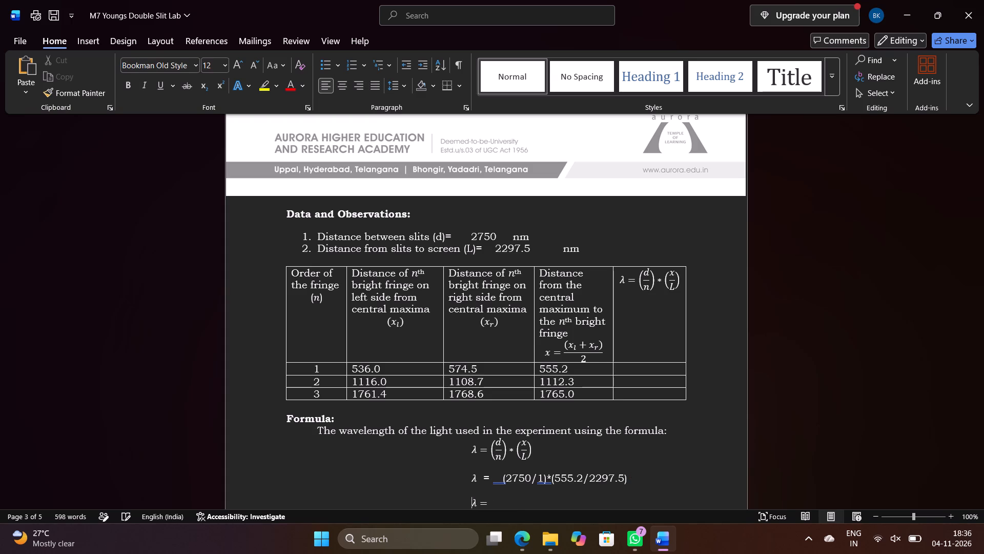
Enter 664.5 nm as the wavelength on the empty "λ =" line below the substituted expression in the Formula section.
scroll(484, 502, "down", 2)
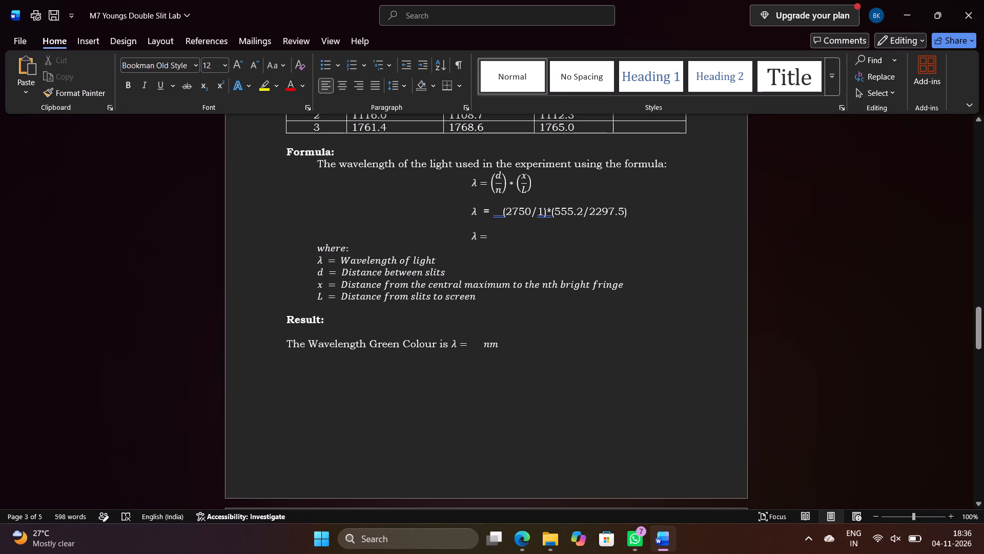
left_click(508, 242)
left_click(505, 236)
key("space")
key("space")
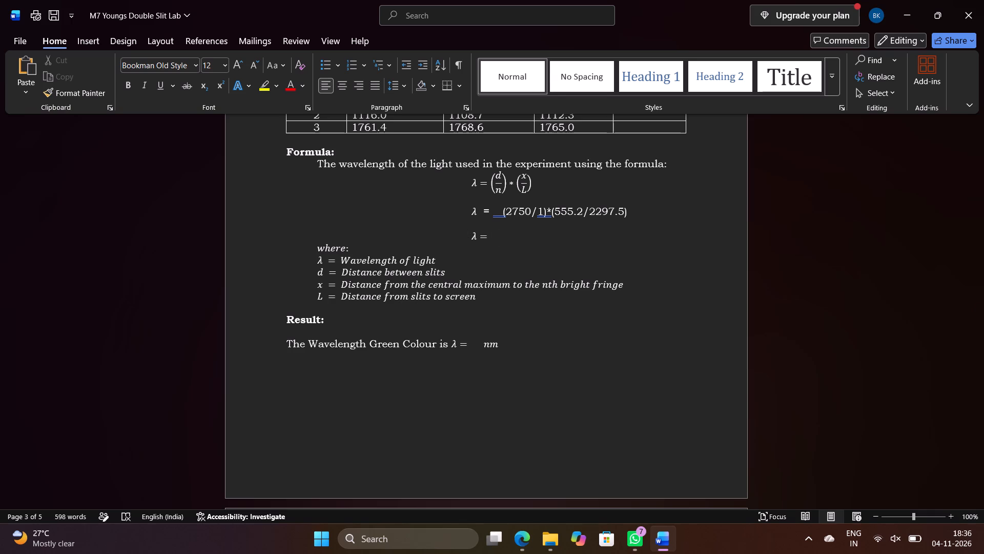
type("664")
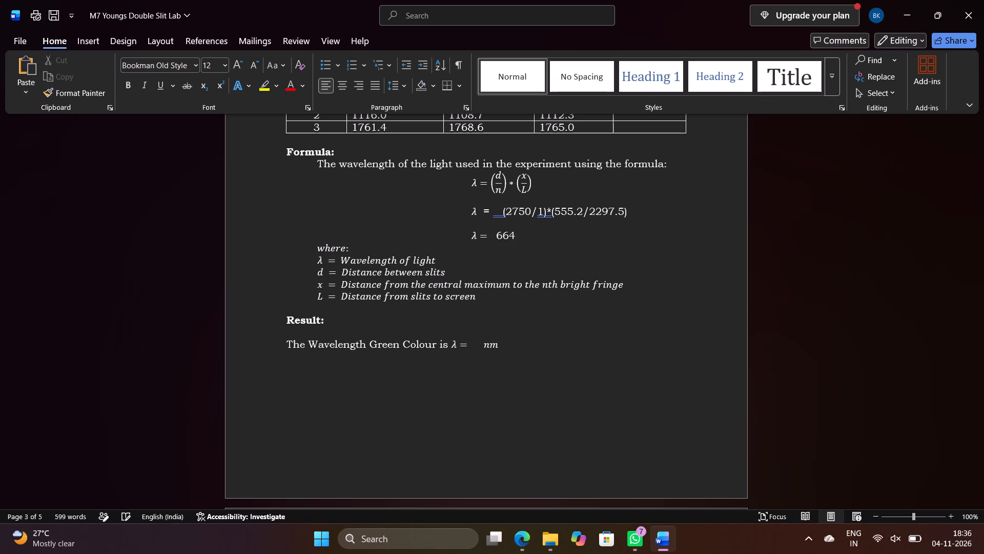
type(".5")
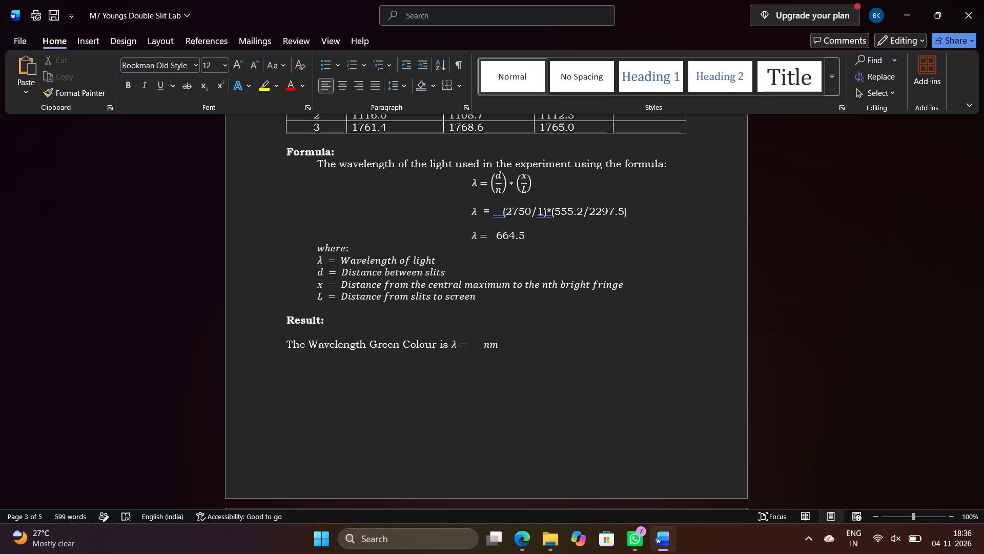
key("space")
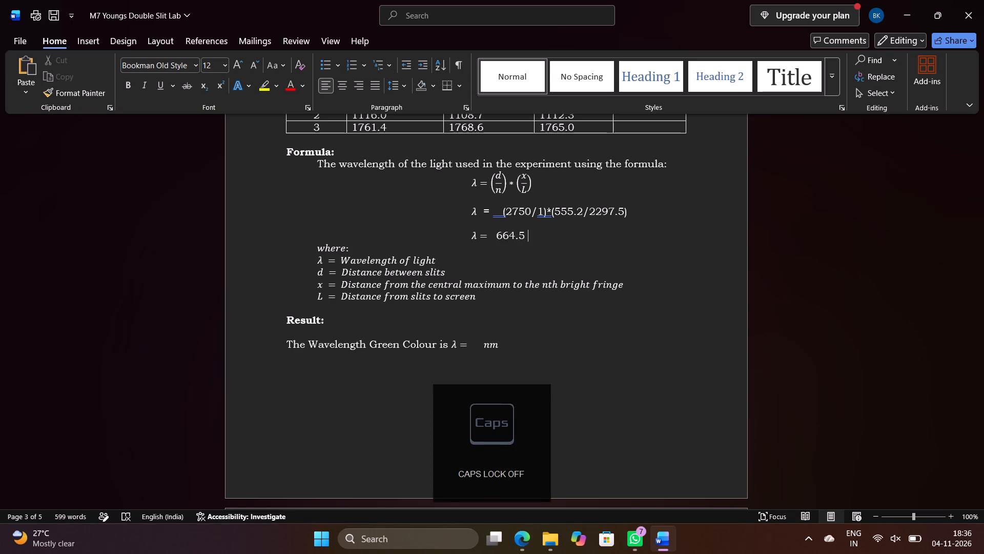
type("nm")
Enter 664.5 in non-bold text in the λ column of the table row for fringe order 1.
scroll(505, 236, "up", 1)
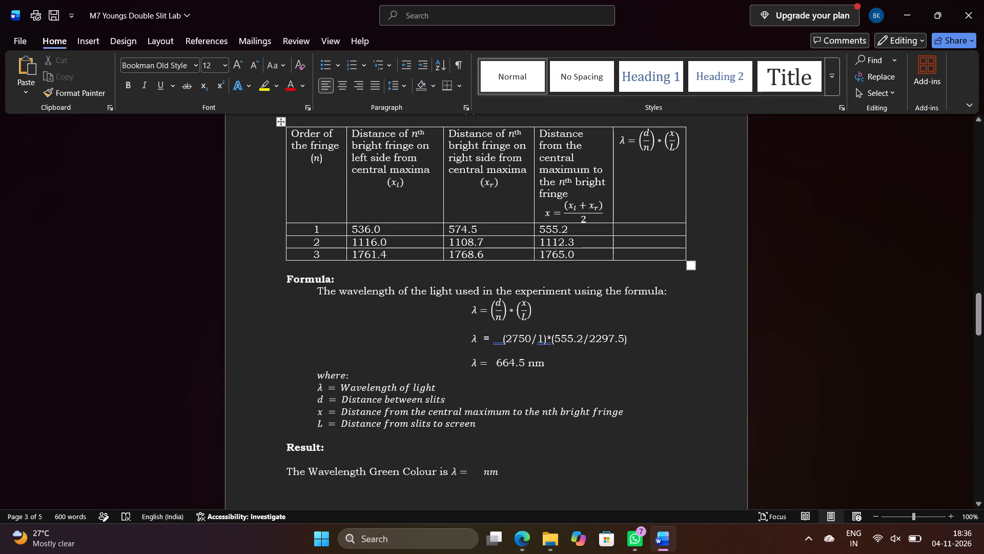
left_click(637, 231)
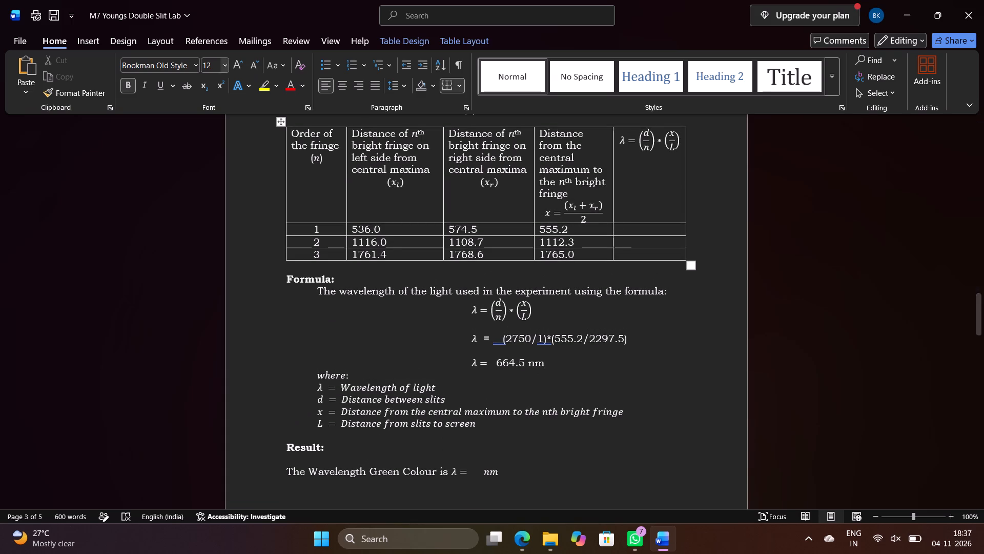
left_click(133, 86)
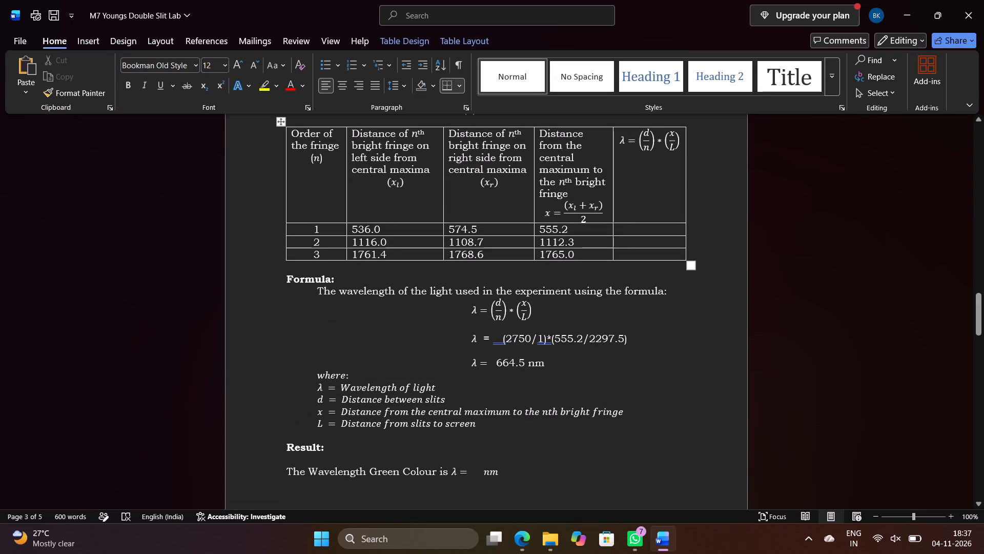
type("66")
type("4.5")
Duplicate the three-line λ calculation (formula, substitution and result) below the original, with blank lines between and the same indentation, above "where:".
scroll(120, 169, "down", 1)
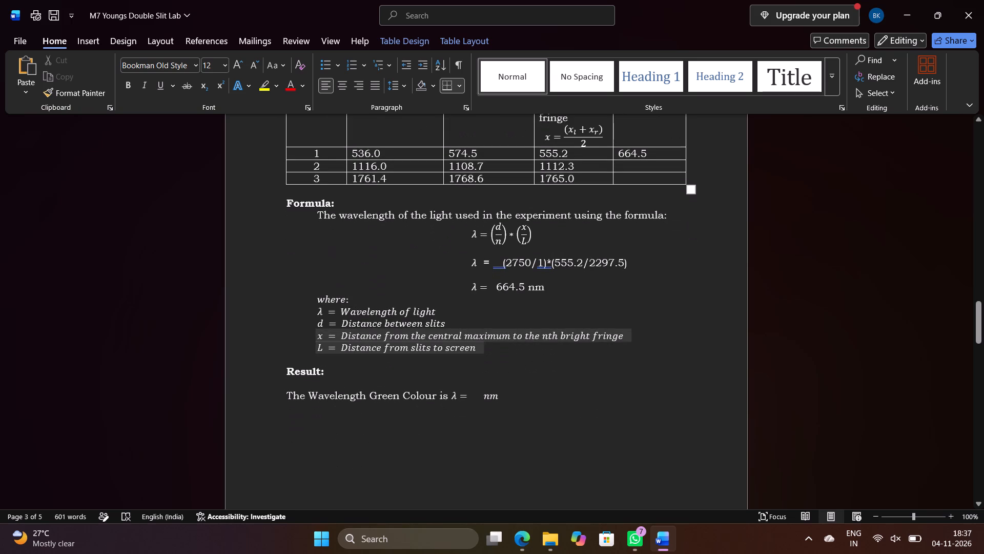
left_click_drag(466, 232, 486, 285)
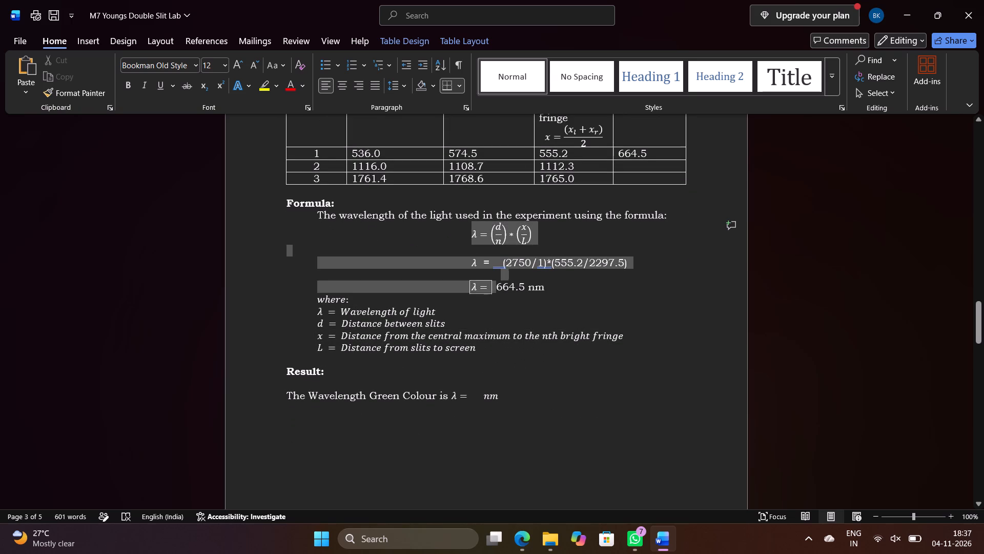
left_click_drag(486, 285, 539, 288)
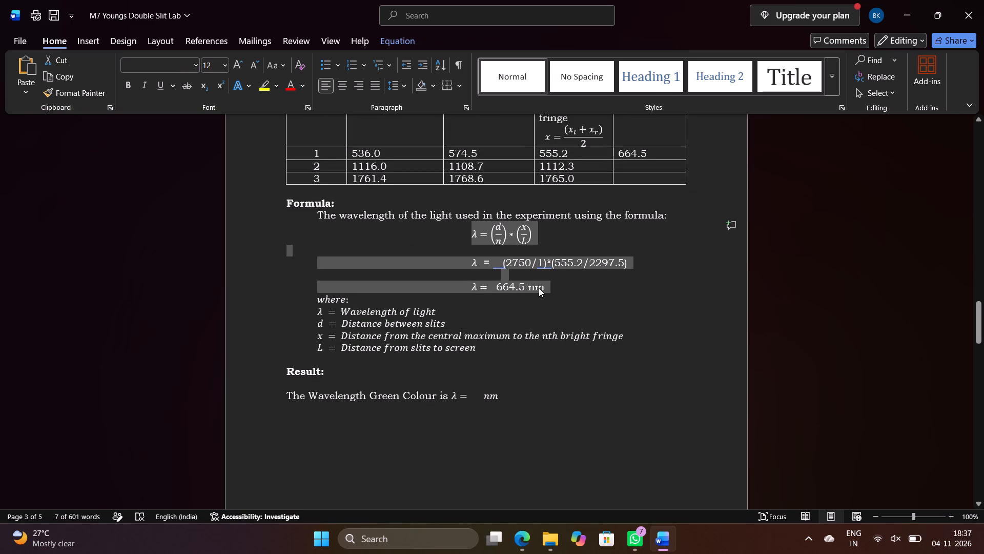
key("ctrl+c")
left_click(566, 288)
key("Return")
key("Return")
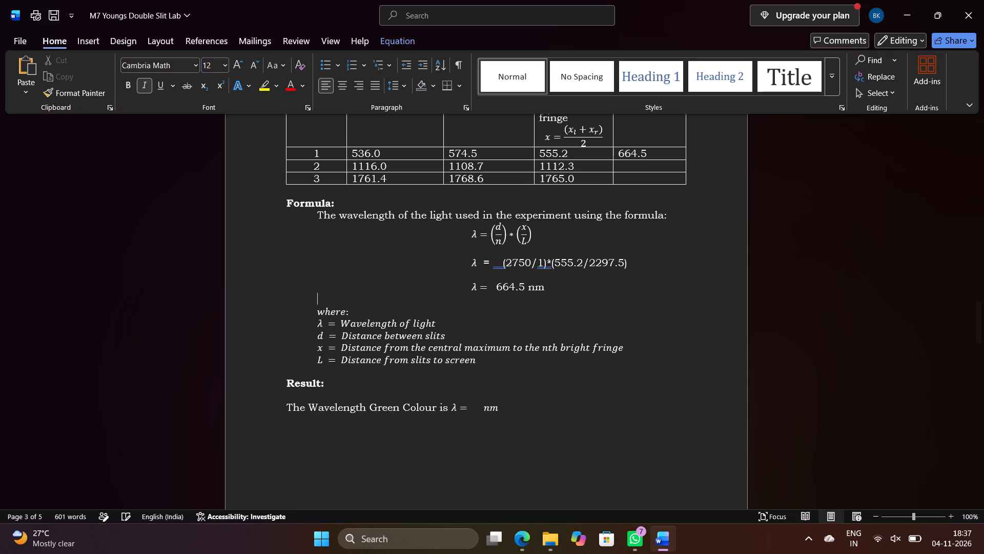
key("Return")
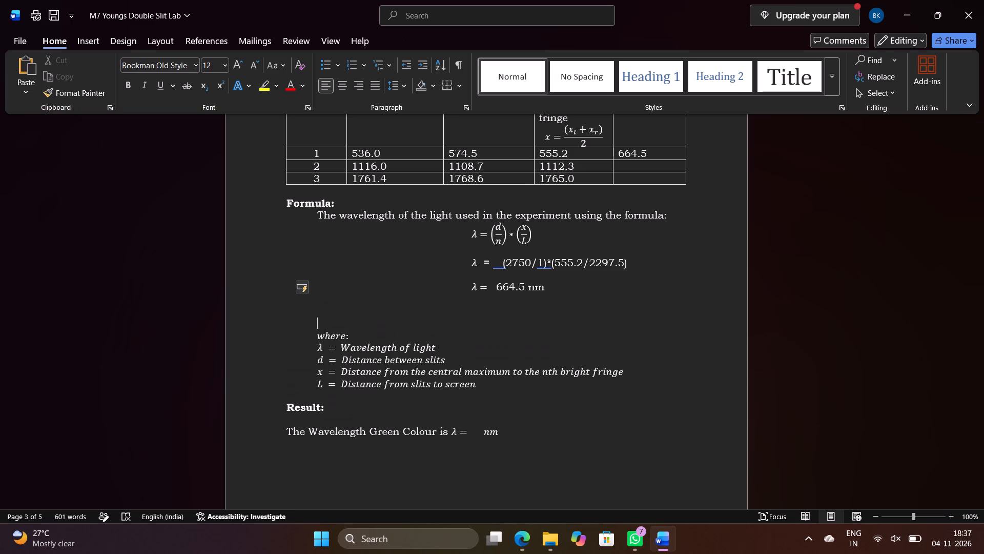
key("space")
key("space")
key("space")
key("space")
key("space")
key("space")
key("space")
key("space")
key("space")
key("space")
key("space")
key("space")
key("space")
key("space")
key("space")
key("space")
key("space")
key("space")
key("space")
key("space")
key("space")
key("space")
key("space")
key("space")
key("ctrl+v")
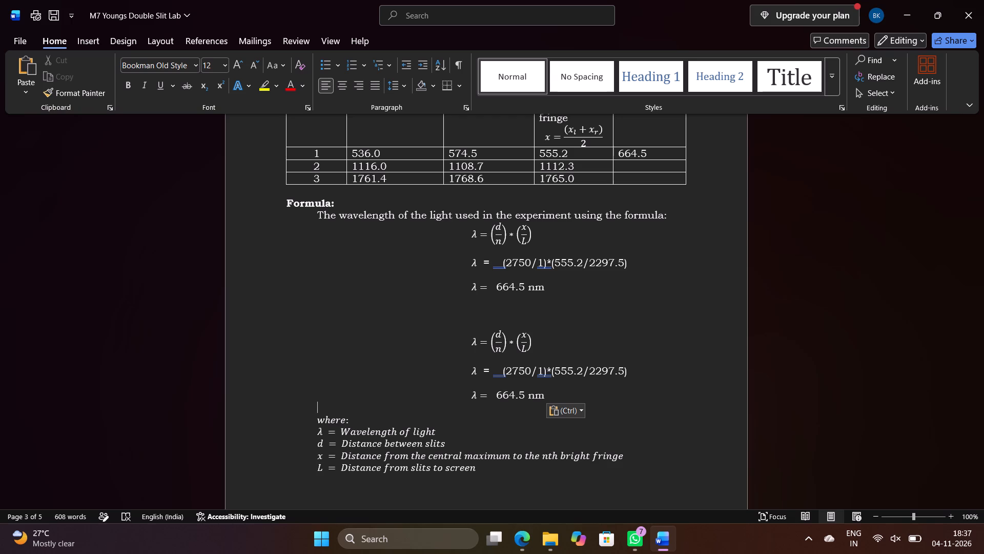
Change the substituted expression in the copied calculation to (2750/2)*(1112.3/2297.5) for fringe order 2.
left_click(542, 367)
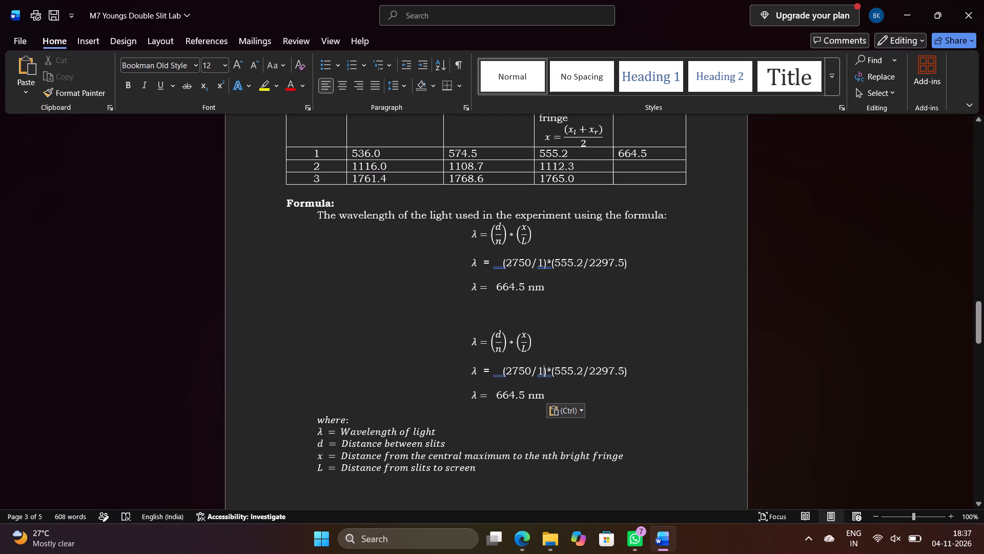
key("BackSpace")
key("2")
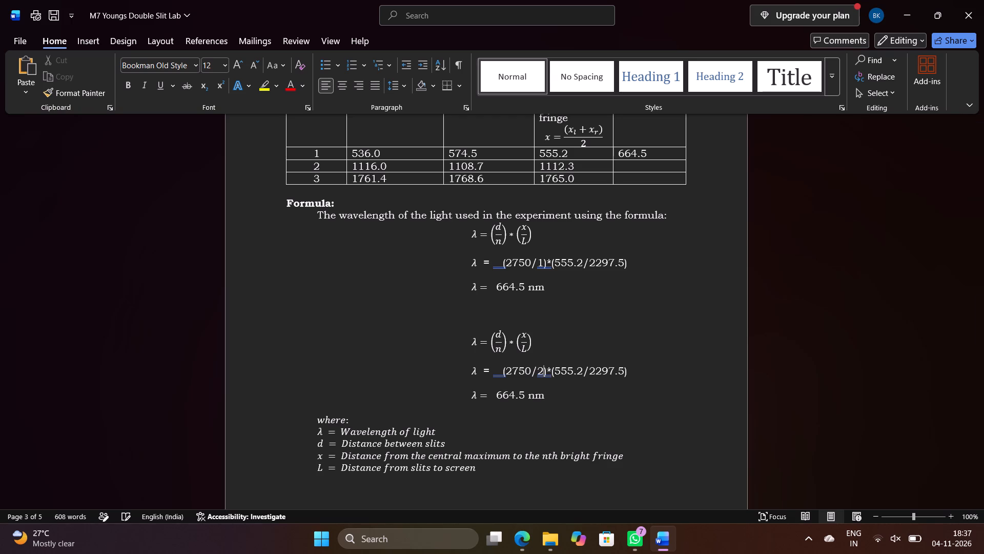
left_click(582, 369)
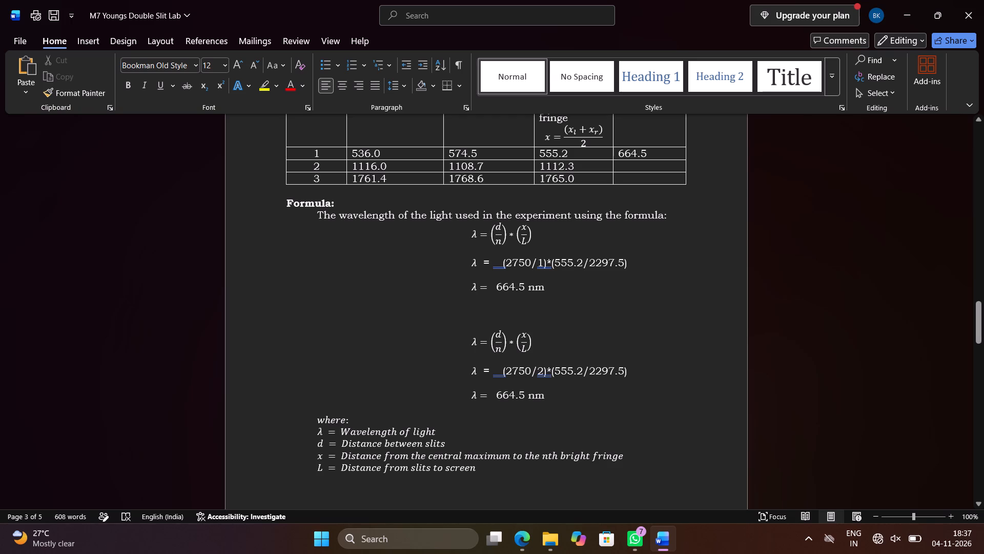
key("BackSpace")
key("BackSpace")
key("BackSpace")
key("BackSpace")
key("BackSpace")
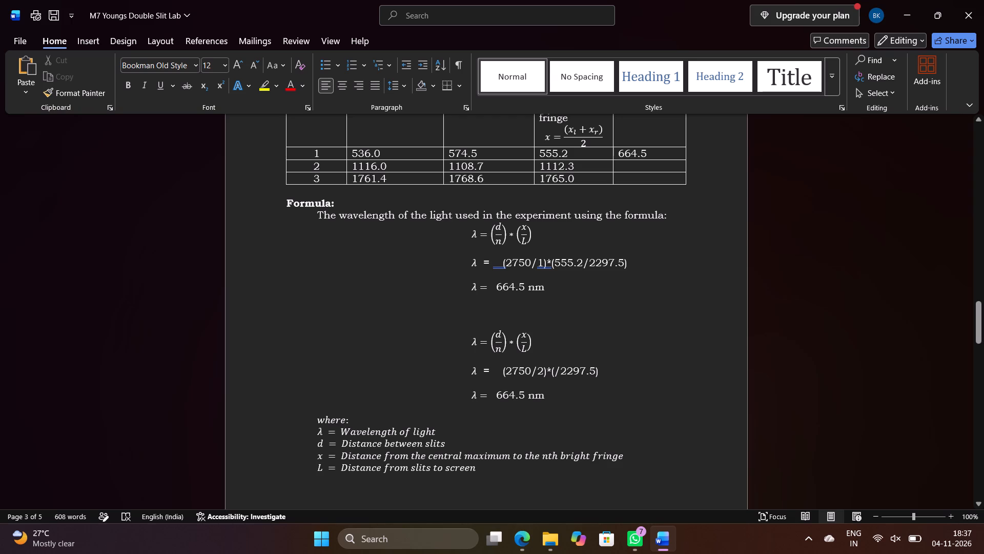
type("11")
type("12")
type(".3")
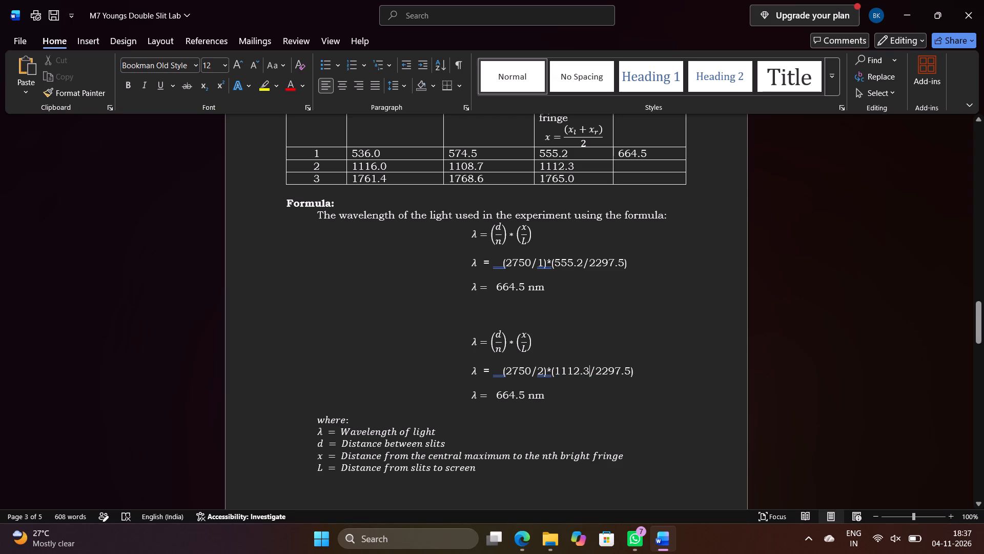
Clear the wavelength number from the copied calculation's result line, keeping the nm unit.
left_click(525, 394)
key("BackSpace")
key("BackSpace")
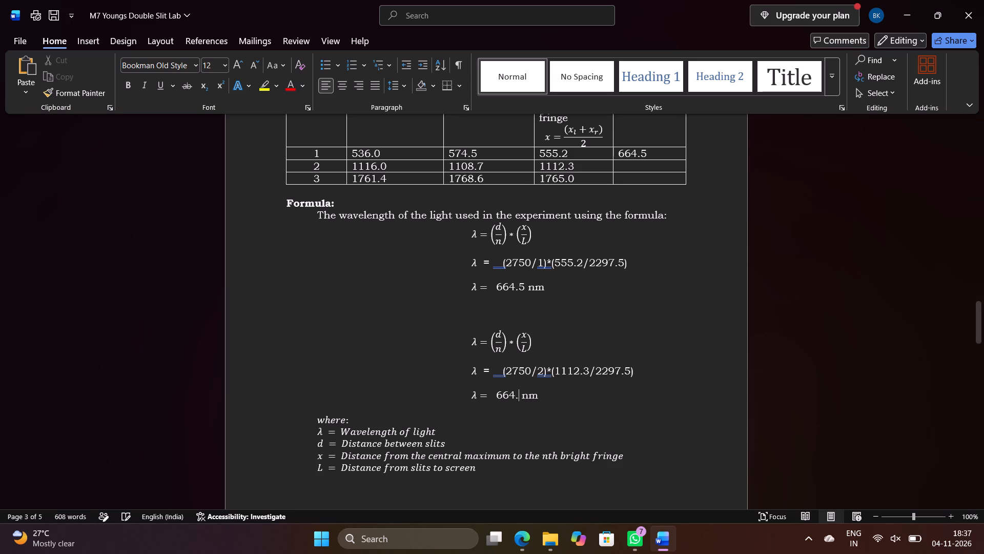
key("BackSpace")
key("BackSpace")
key("BackSpace")
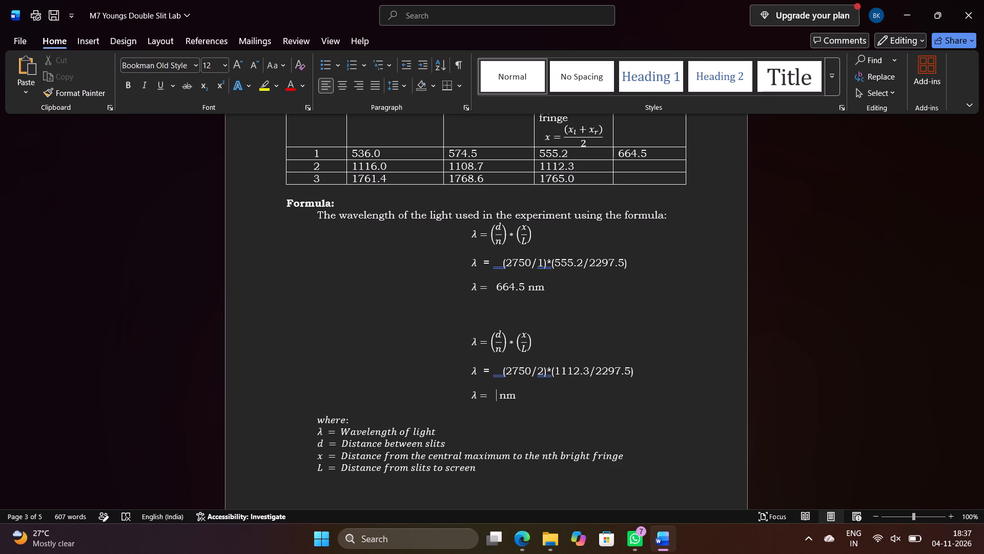
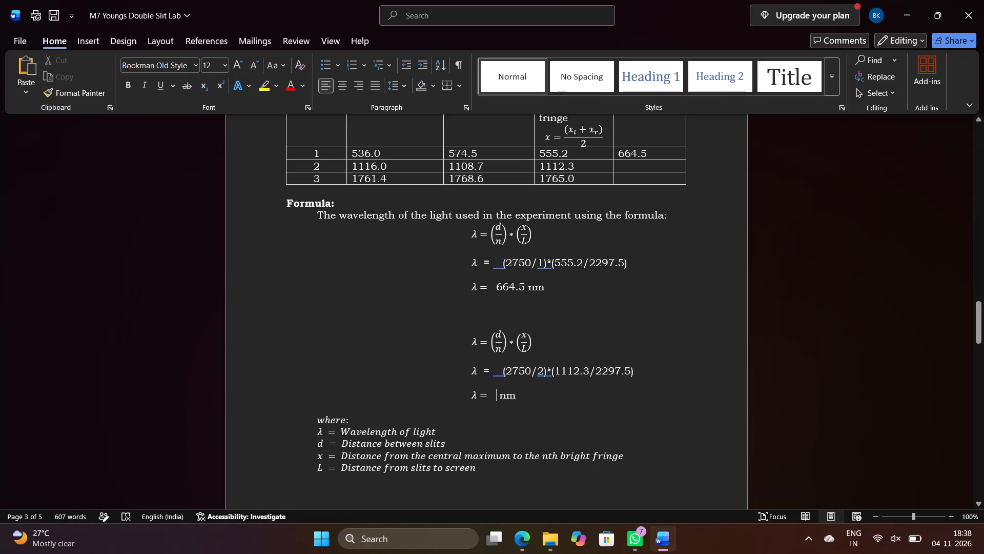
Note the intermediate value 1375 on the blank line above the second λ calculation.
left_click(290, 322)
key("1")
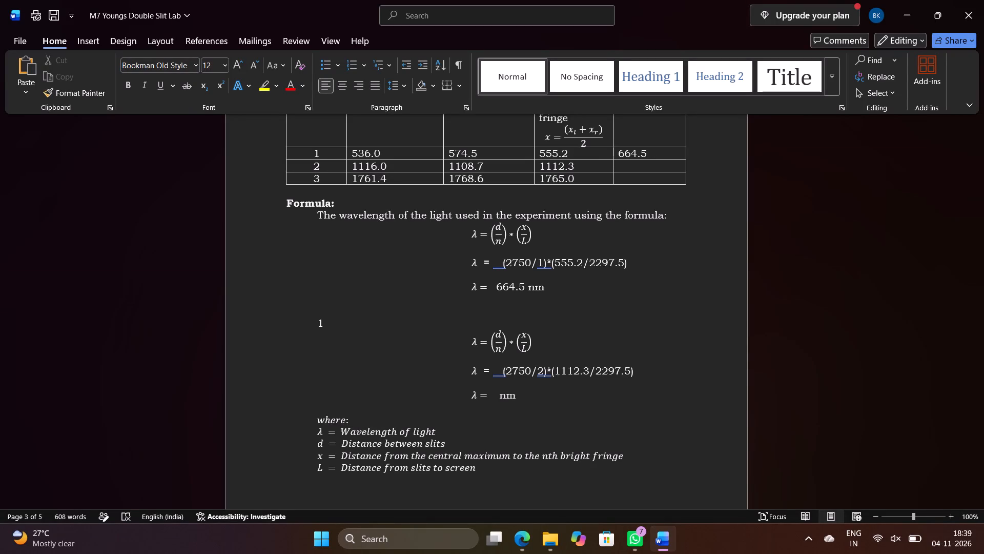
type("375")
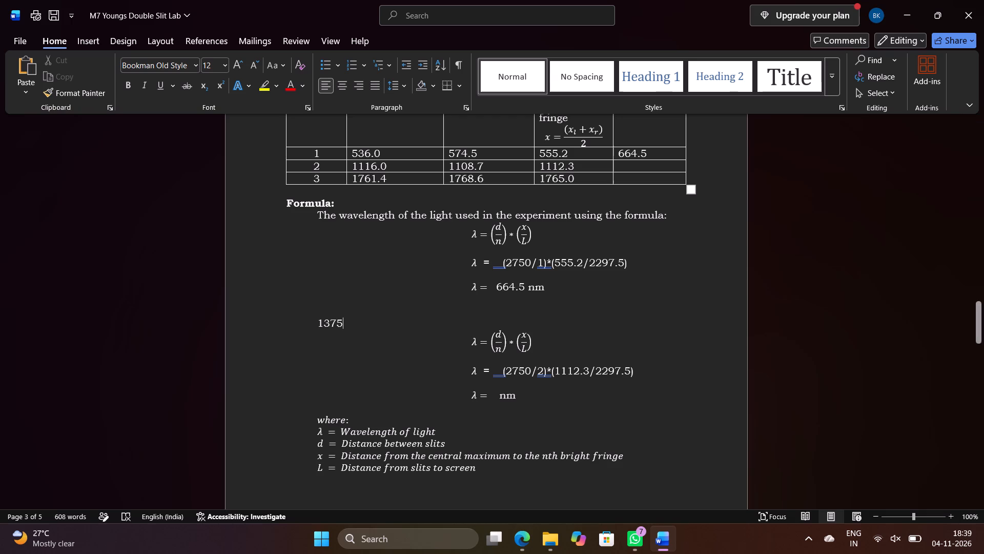
Look through the report's setup diagrams, procedure, observation table and wavelength calculations.
scroll(453, 232, "up", 3)
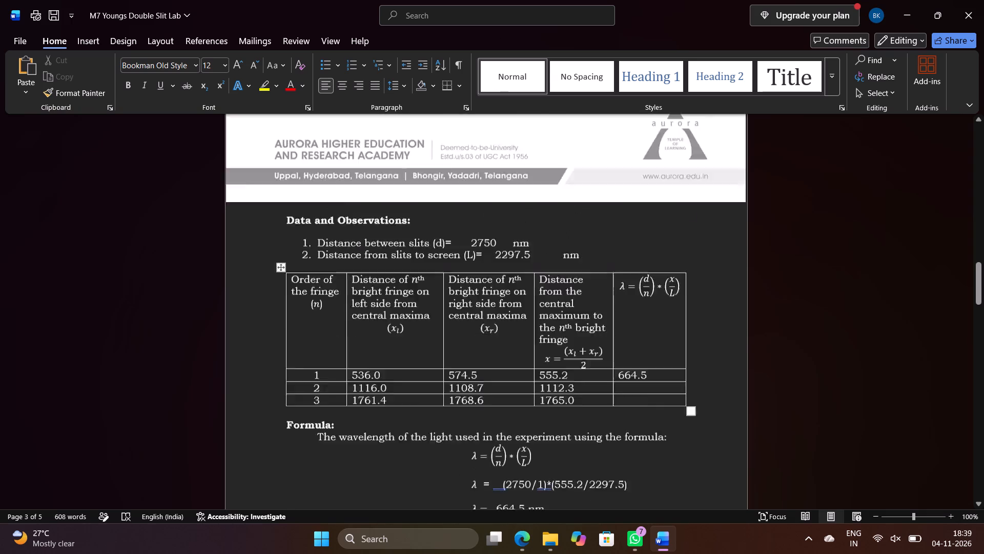
scroll(453, 232, "up", 7)
scroll(453, 232, "down", 4)
scroll(453, 232, "up", 1)
scroll(453, 232, "down", 3)
scroll(453, 232, "up", 1)
scroll(453, 232, "down", 2)
scroll(453, 232, "up", 1)
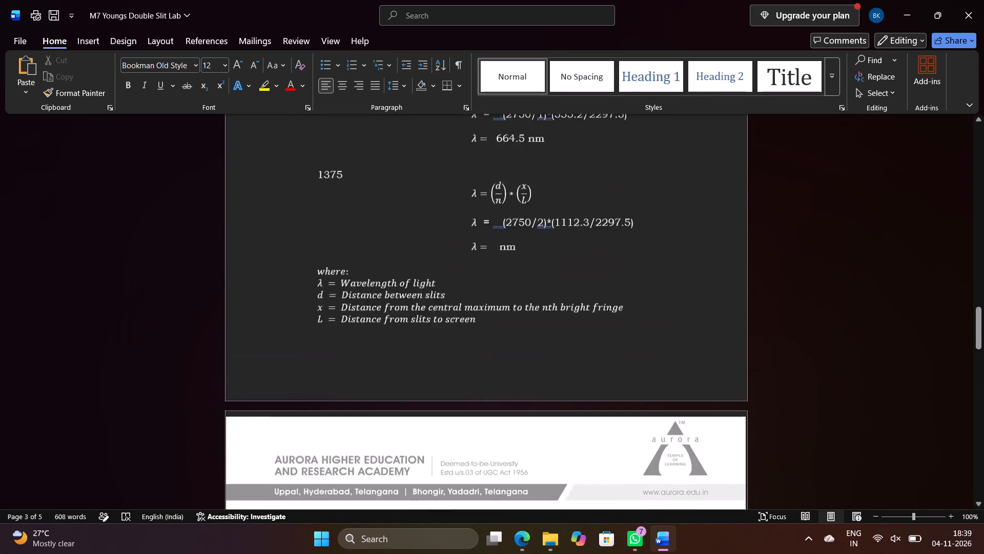
scroll(453, 232, "up", 2)
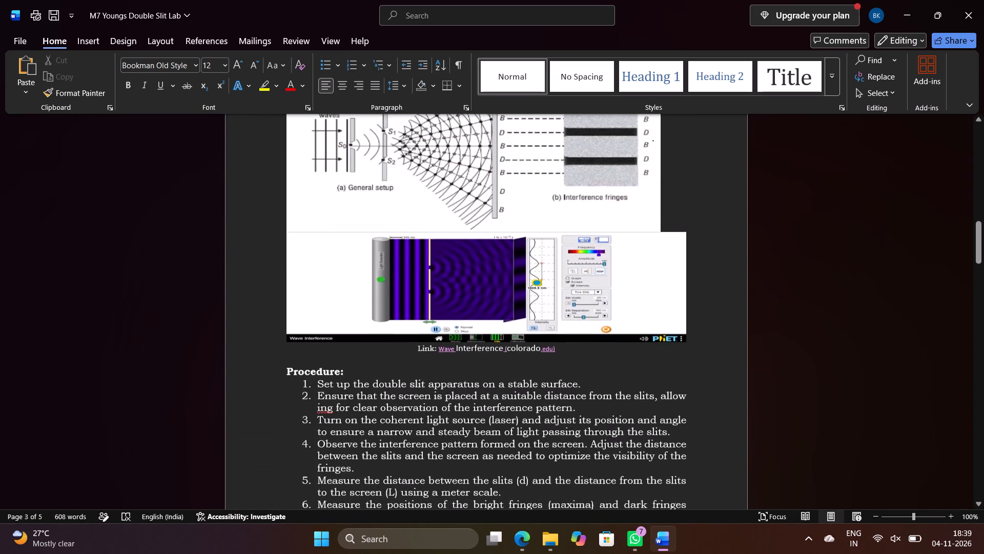
scroll(453, 232, "up", 3)
scroll(453, 232, "down", 6)
scroll(453, 232, "up", 1)
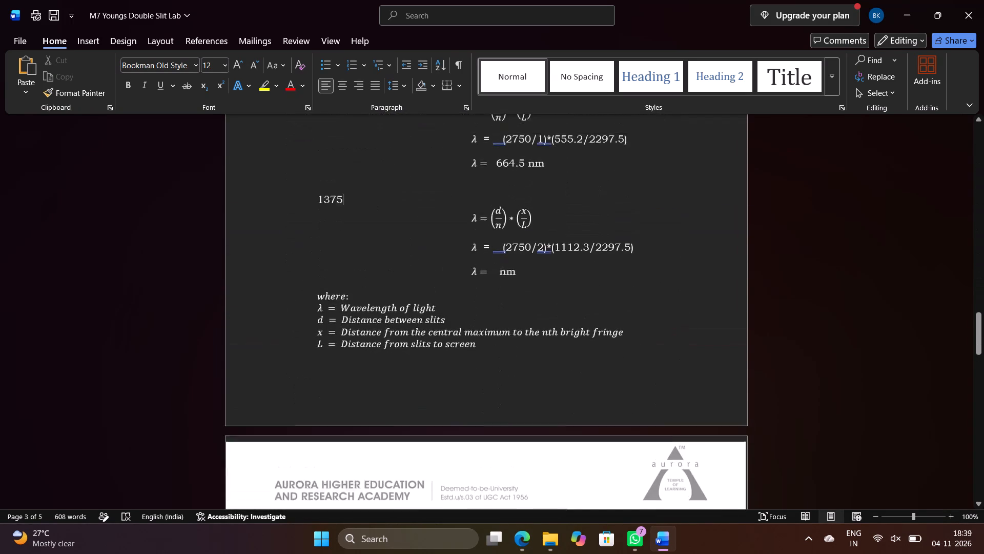
scroll(453, 232, "up", 2)
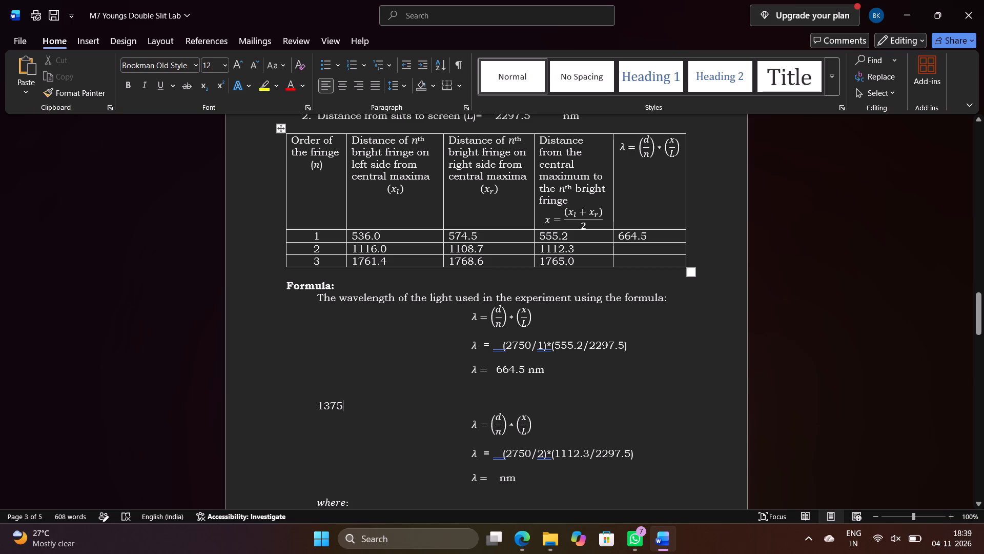
Correct the table row for fringe order 1 to a right-side distance of 564.5 and a mean distance x of 550.2.
left_click(461, 231)
key("BackSpace")
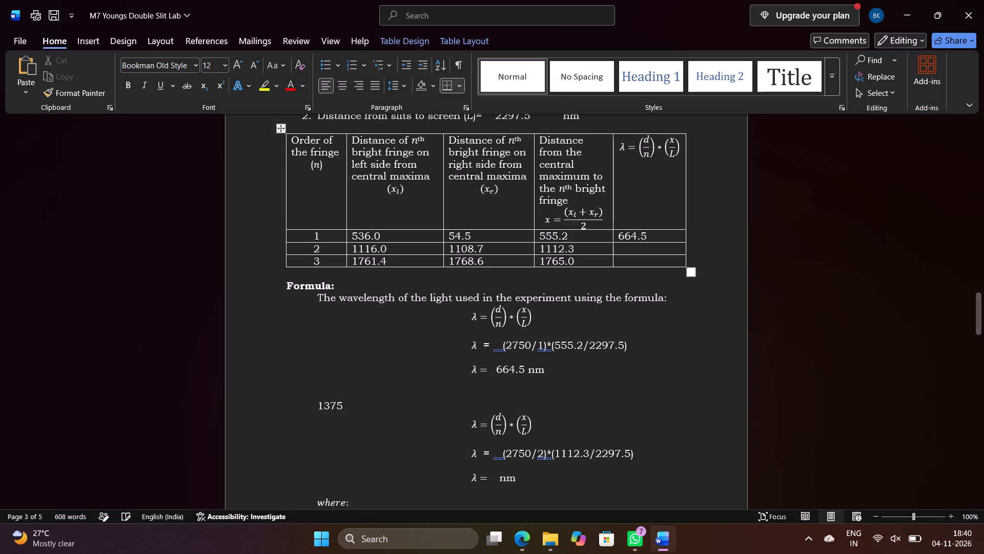
key("6")
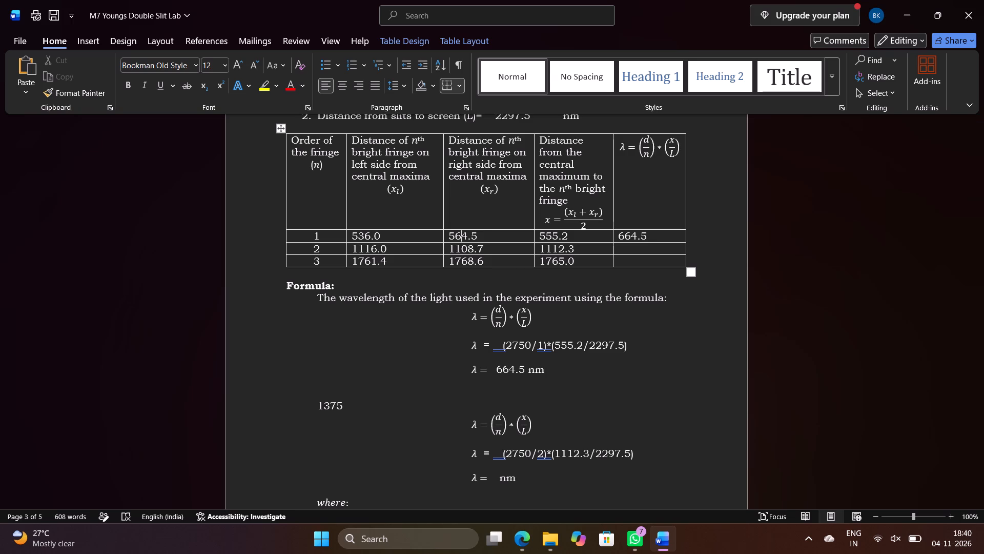
left_click(560, 232)
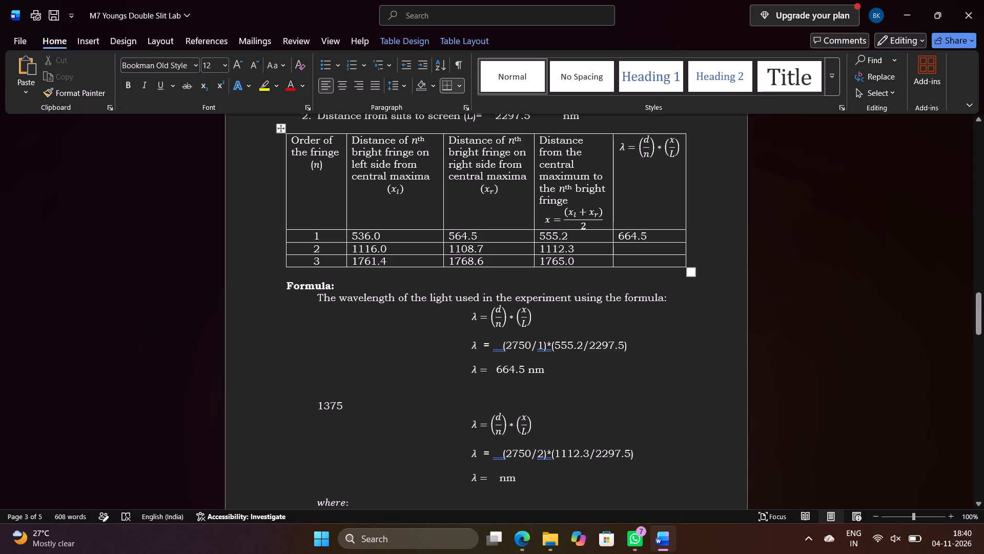
left_click(557, 234)
key("BackSpace")
key("0")
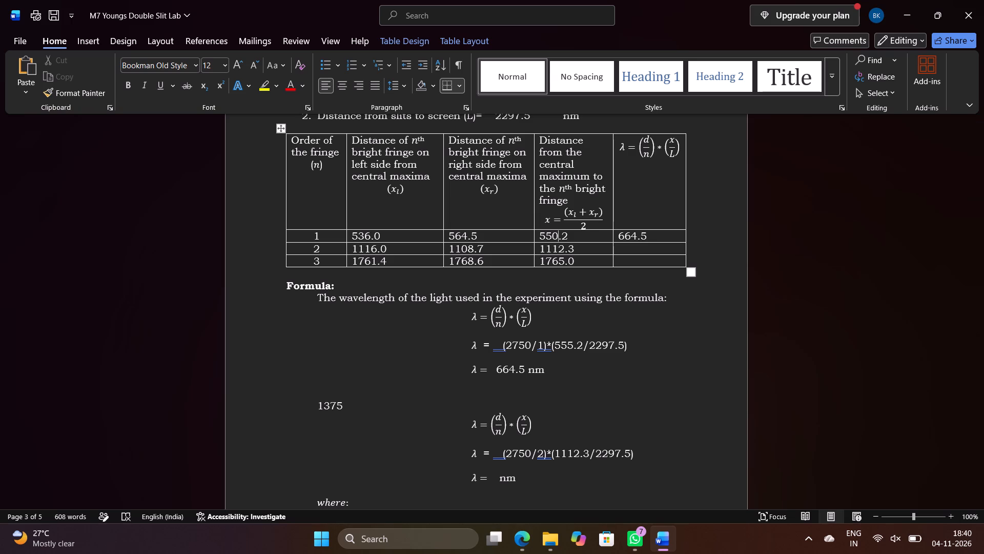
Change the substituted expression in the first λ calculation to (2750/1)*(550.2/2297.5).
left_click(571, 341)
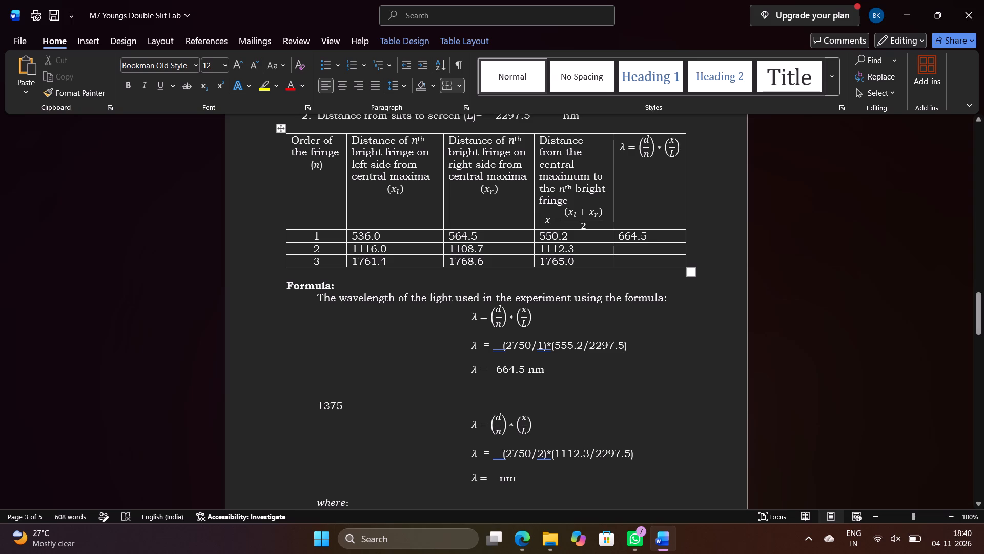
key("BackSpace")
key("0")
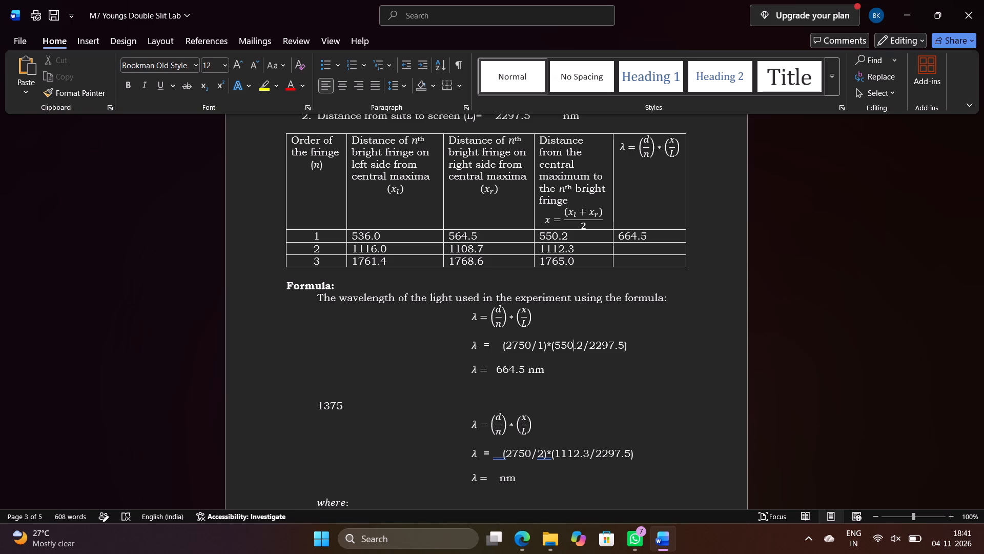
Update the fringe order 1 wavelength to 658.5 in the table's λ column and in the first calculation's result line.
left_click(639, 235)
key("BackSpace")
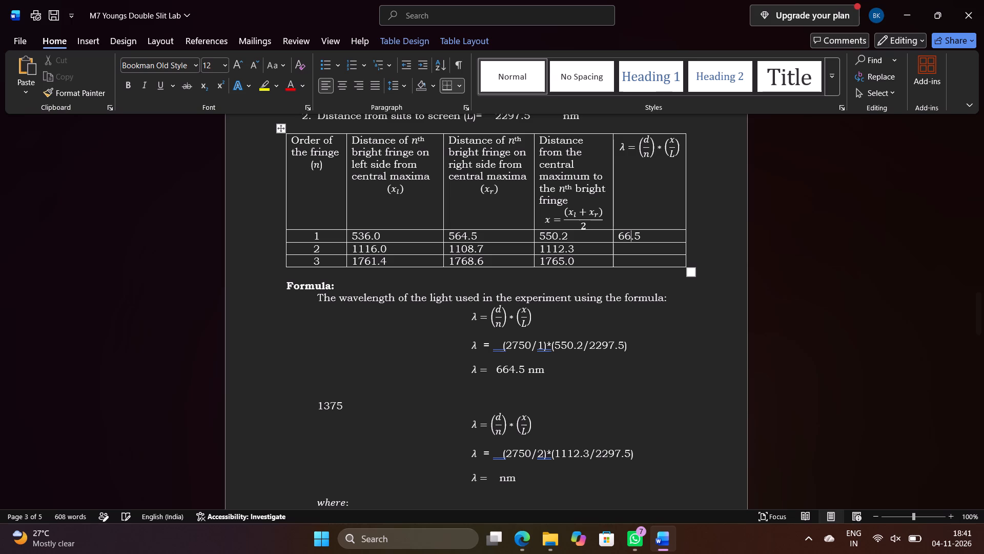
key("BackSpace")
type("58")
left_click(515, 365)
key("BackSpace")
key("BackSpace")
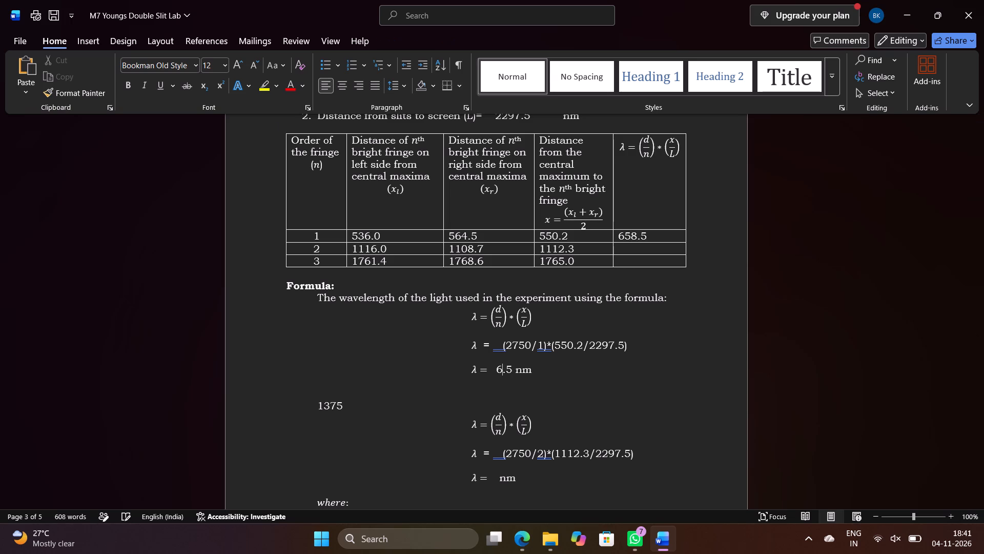
type("58")
Enter 665.6 in non-bold text in the λ column of the table row for fringe order 2.
scroll(515, 365, "down", 2)
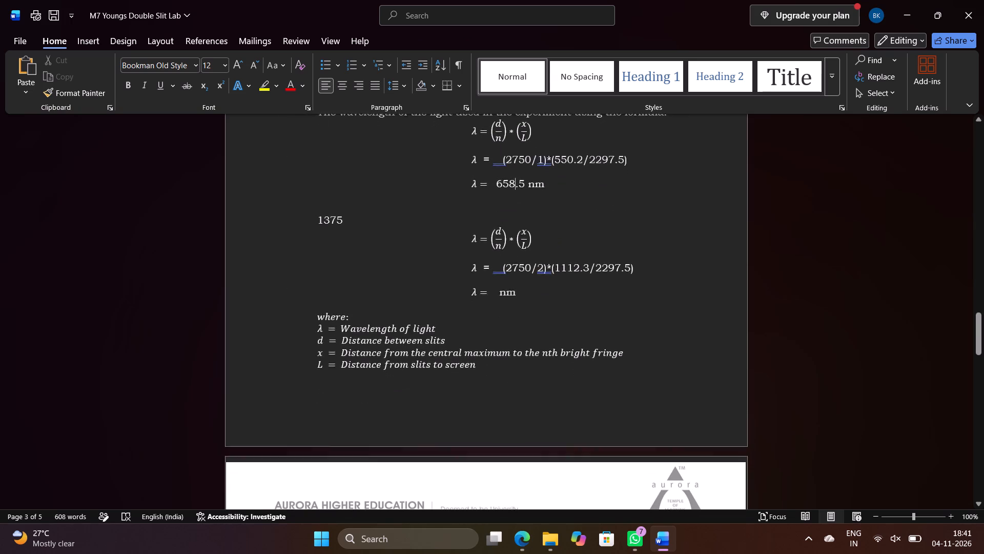
left_click(500, 290)
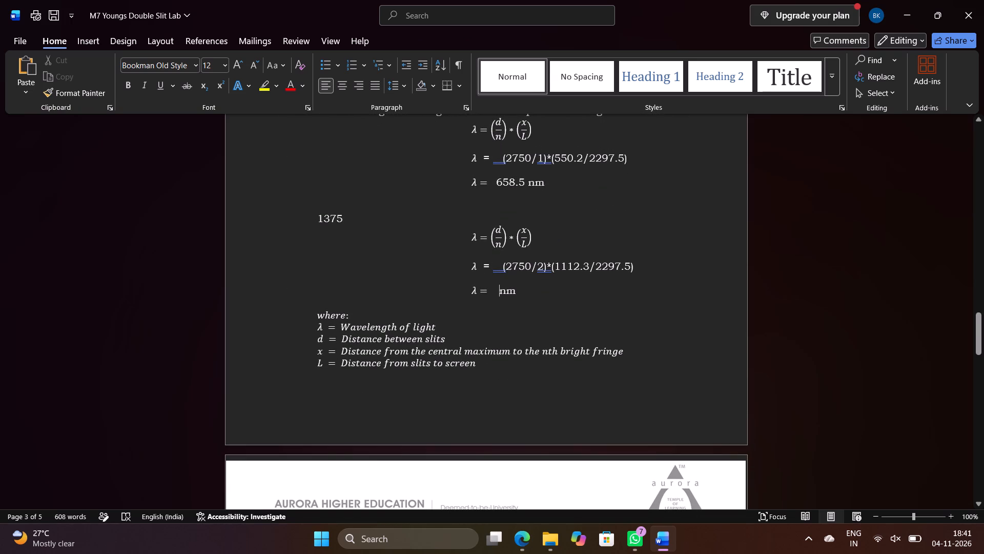
scroll(500, 290, "up", 1)
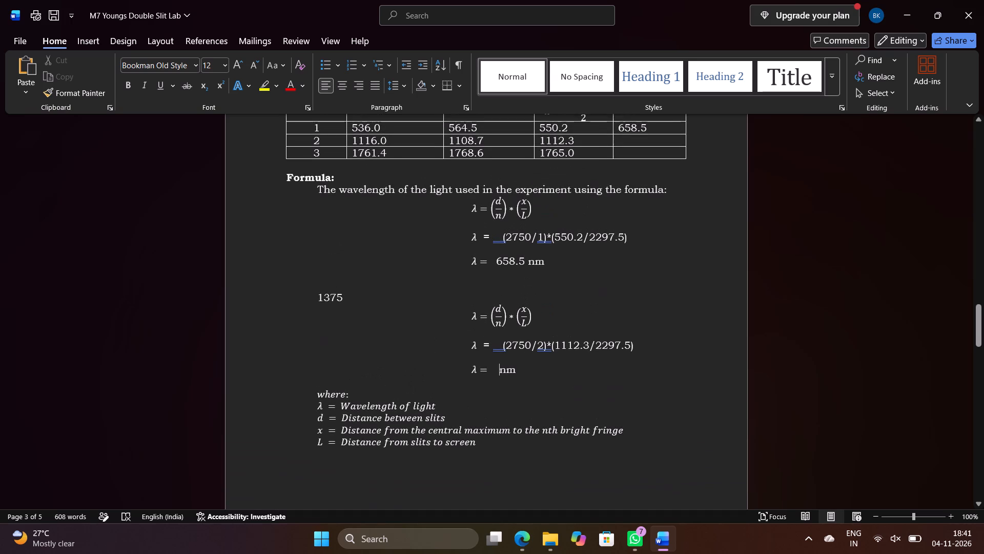
scroll(500, 290, "up", 1)
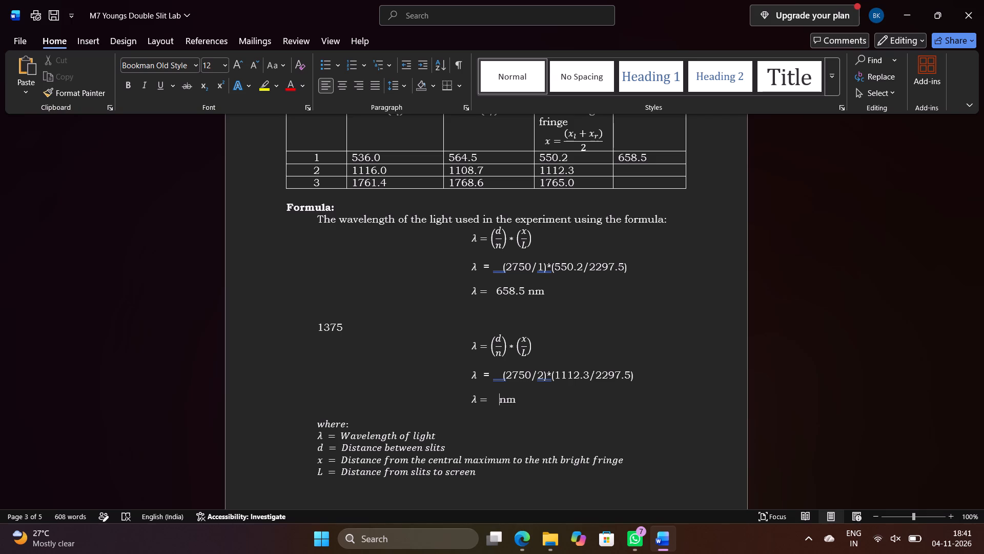
left_click(621, 167)
type("665")
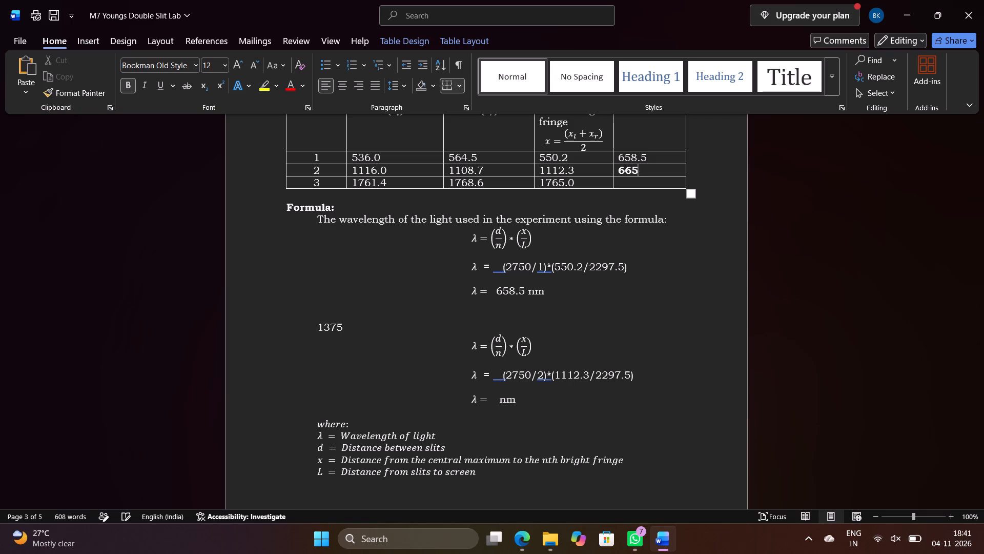
type(".6")
left_click_drag(654, 167, 631, 169)
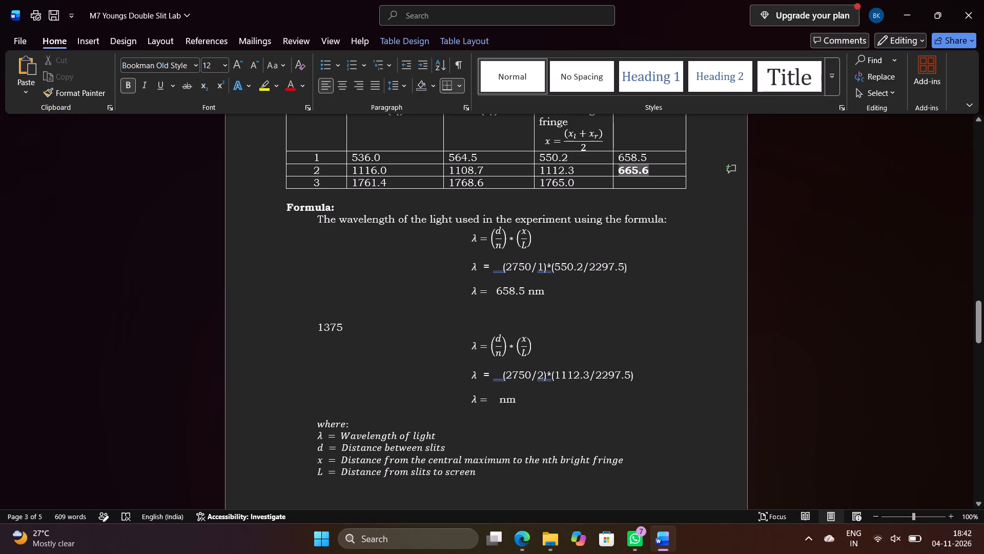
left_click_drag(631, 169, 628, 169)
left_click(641, 147)
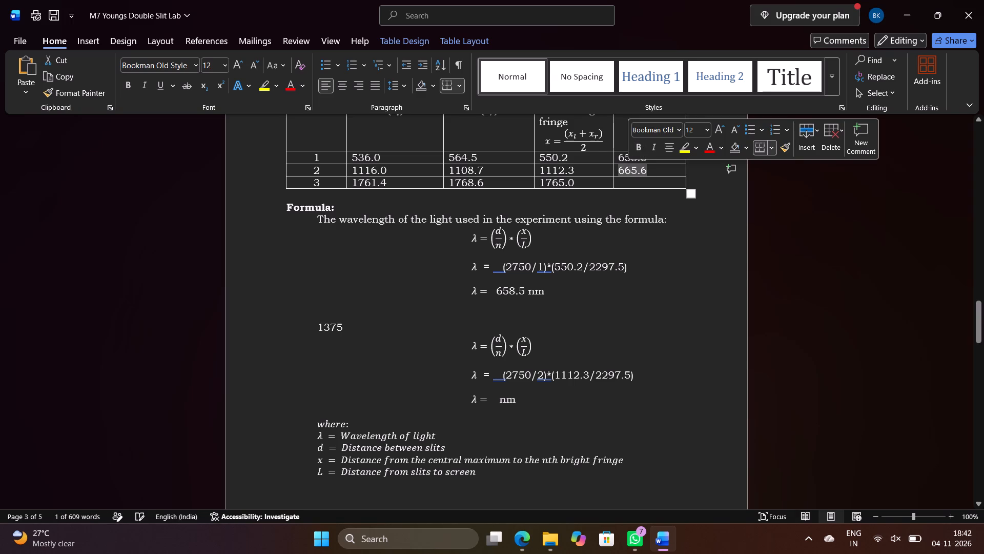
Enter 665.6 before nm in the result line of the second λ calculation.
left_click(497, 399)
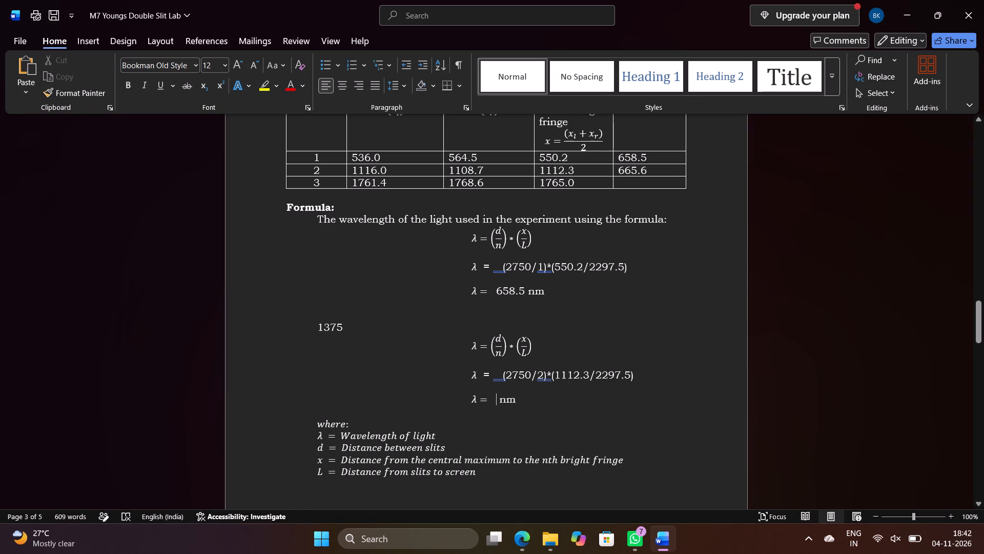
type("66")
type("5.6")
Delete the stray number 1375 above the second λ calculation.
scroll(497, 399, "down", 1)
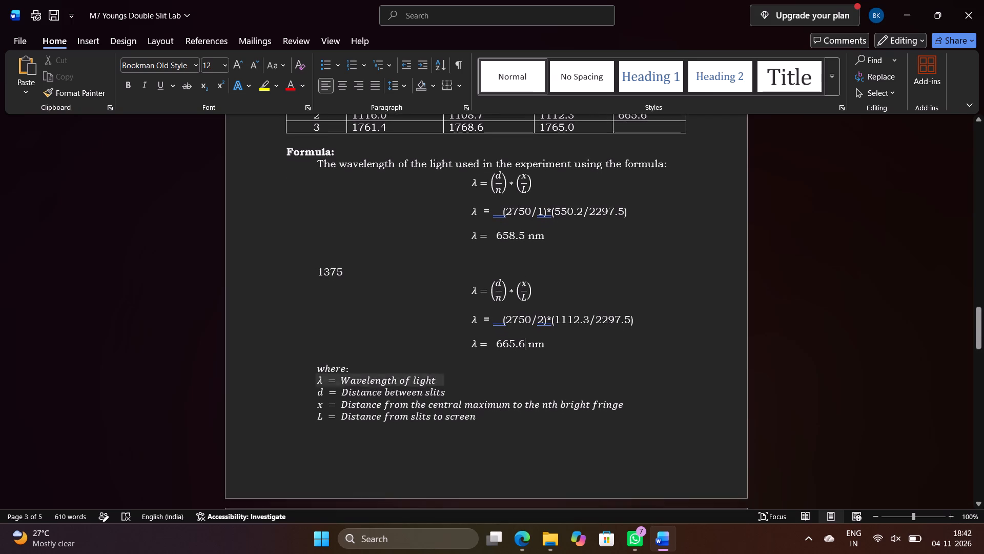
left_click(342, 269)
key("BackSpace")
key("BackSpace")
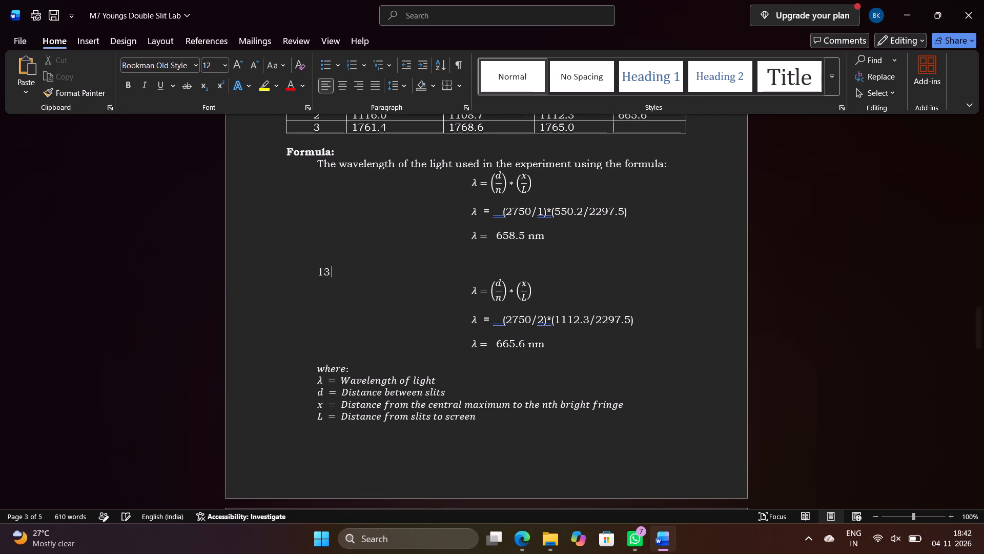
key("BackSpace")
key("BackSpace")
Duplicate the second three-line λ calculation below itself, with blank lines between and the same indentation, above "where:".
left_click_drag(468, 292, 553, 345)
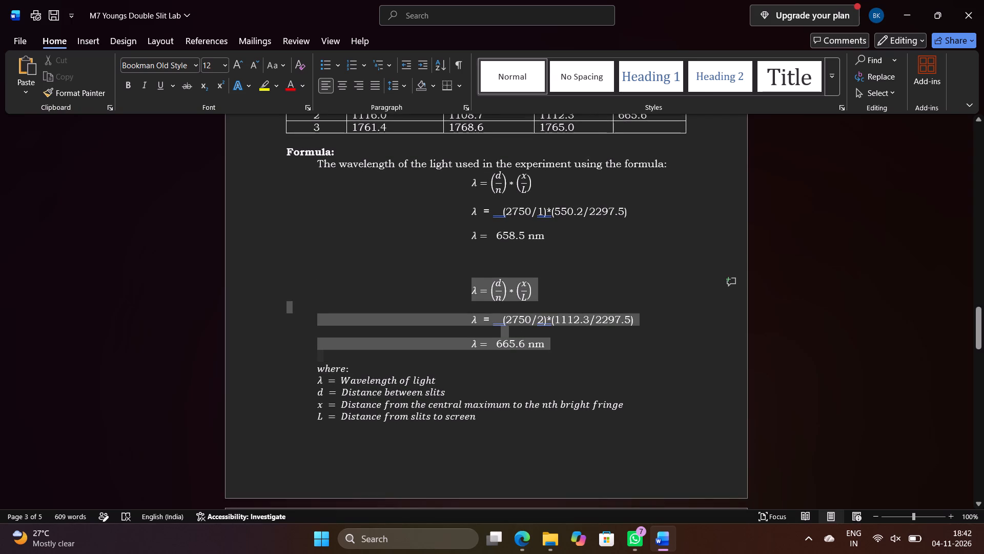
left_click_drag(553, 345, 553, 345)
key("ctrl+c")
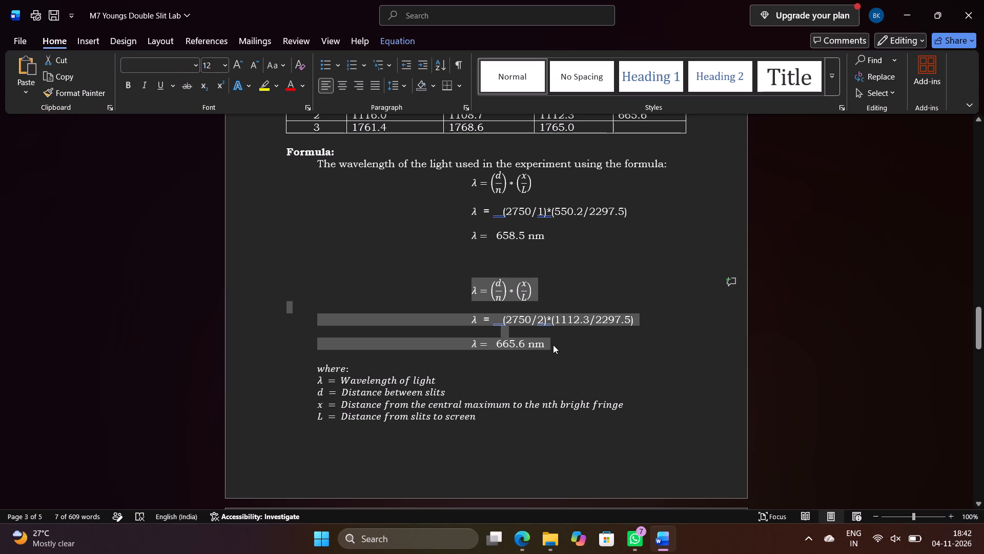
key("Return")
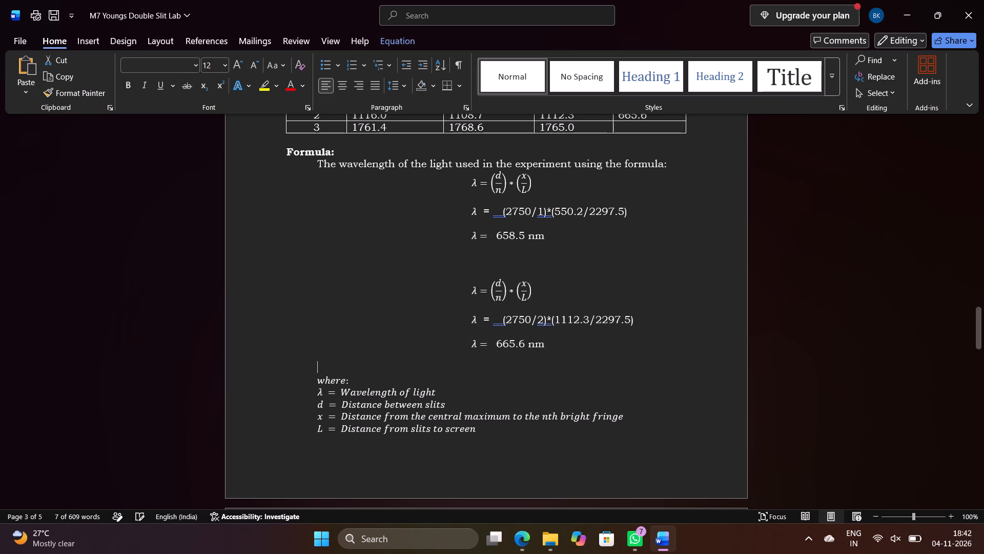
key("Return")
key("Return")
key("space")
key("space")
key("space")
key("space")
key("space")
key("space")
key("space")
key("space")
key("space")
key("space")
key("space")
key("space")
key("space")
key("space")
key("space")
key("space")
key("space")
key("space")
key("space")
key("space")
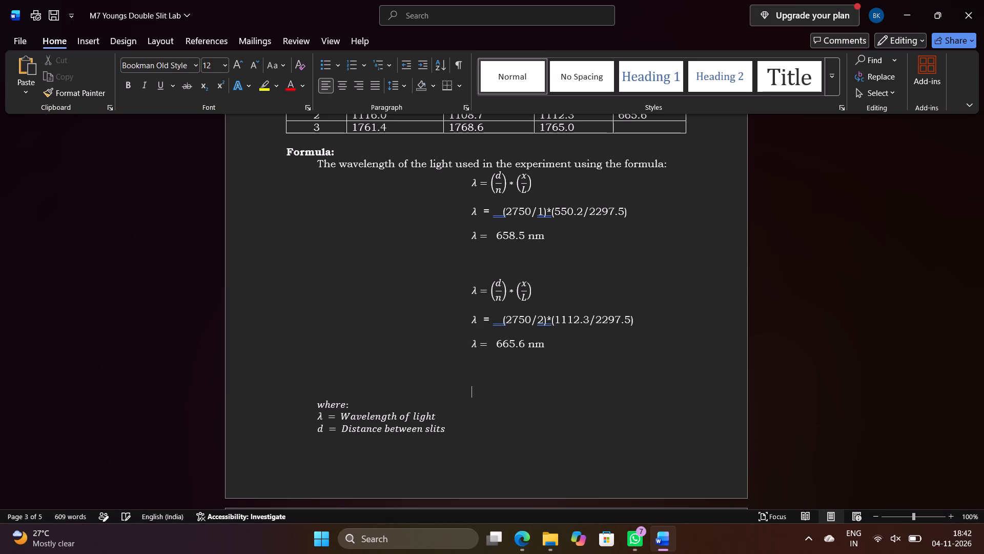
key("ctrl+v")
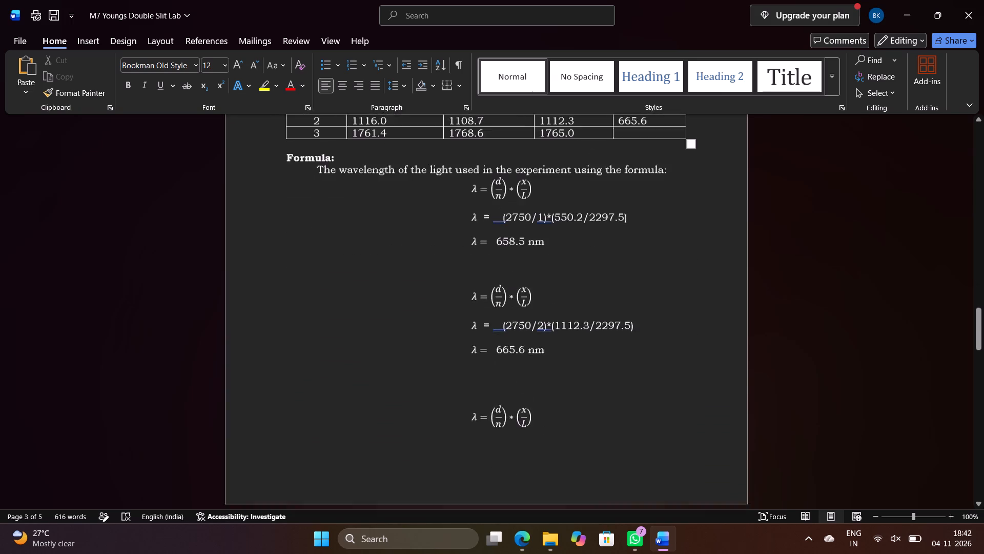
scroll(553, 345, "down", 1)
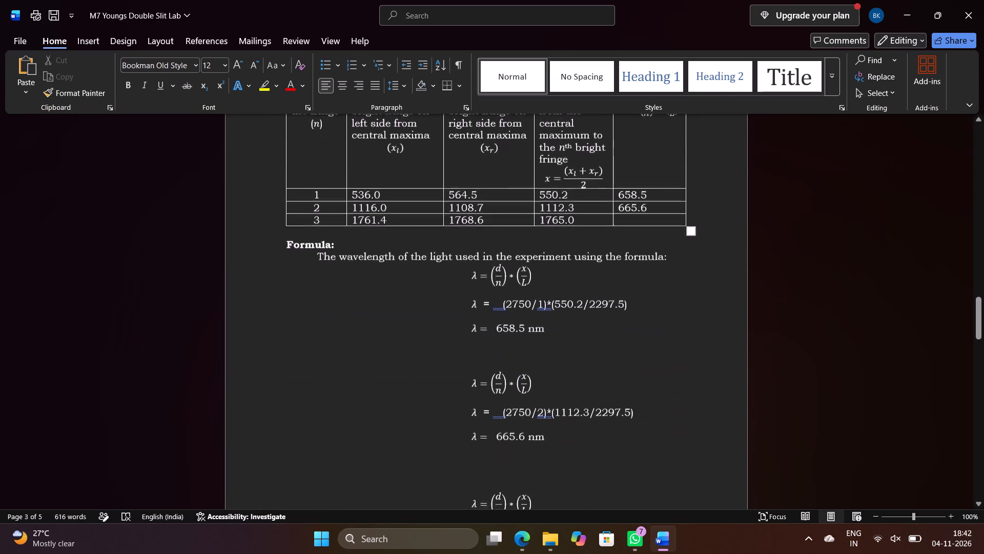
Remove extra spacing above the formula lines of the second and third λ calculations, keeping each formula roughly aligned with the lines below.
scroll(553, 345, "down", 1)
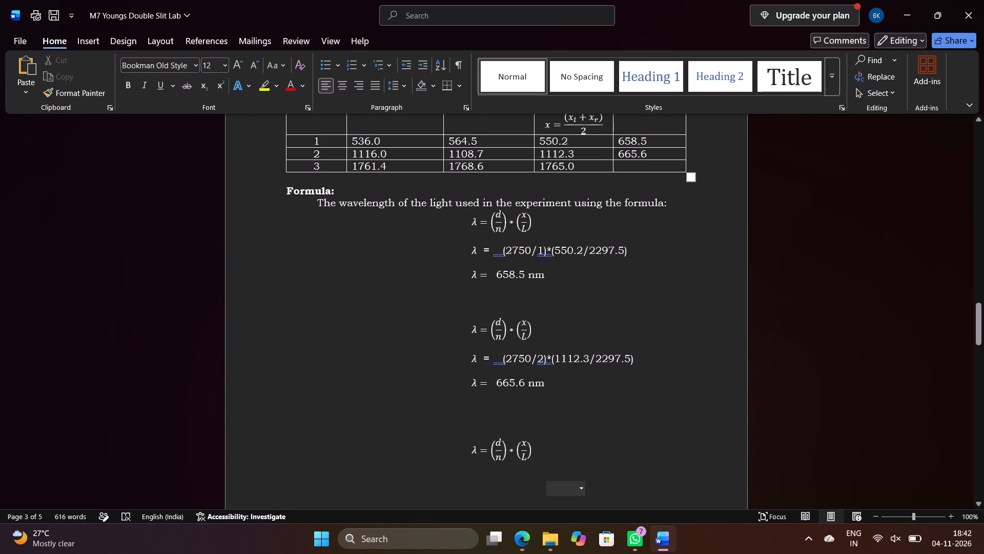
left_click(470, 326)
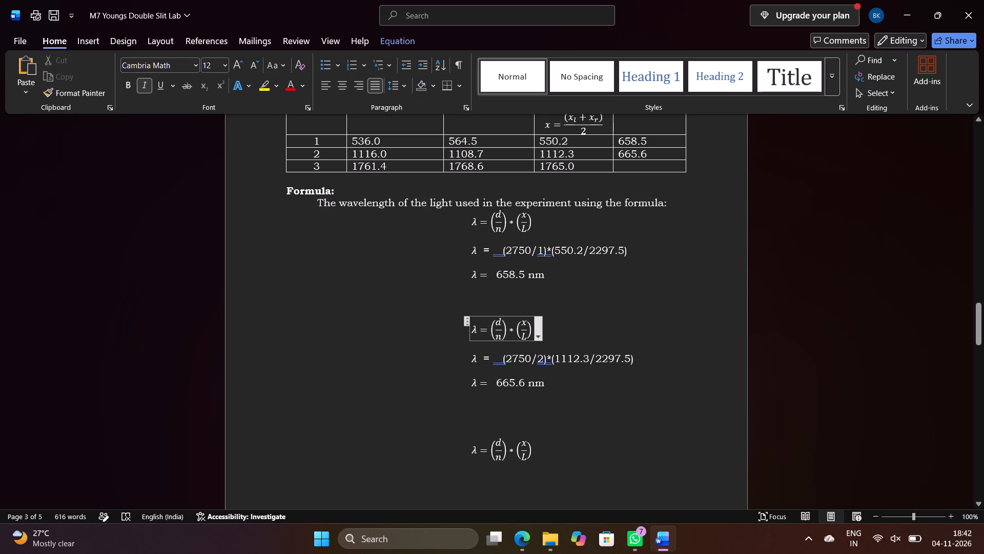
key("BackSpace")
key("BackSpace")
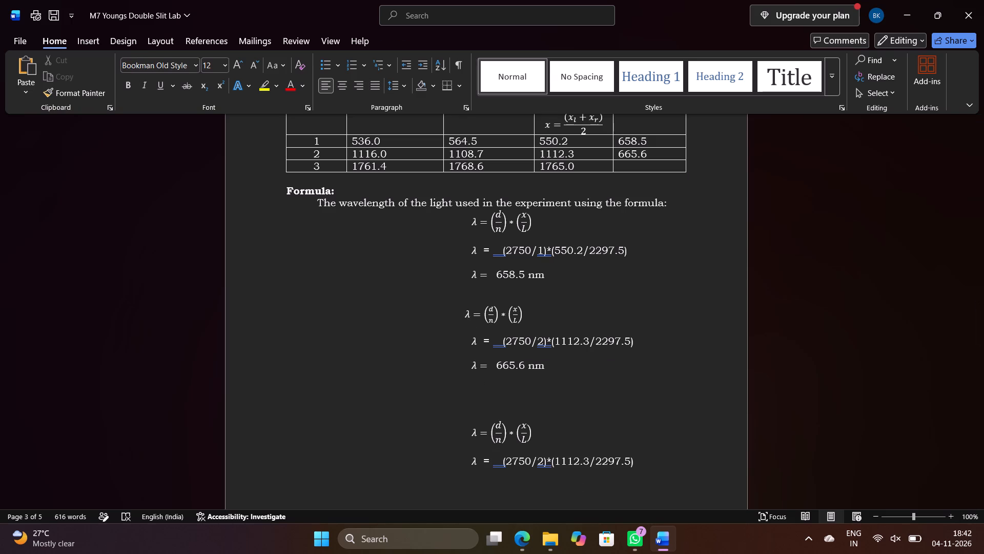
key("space")
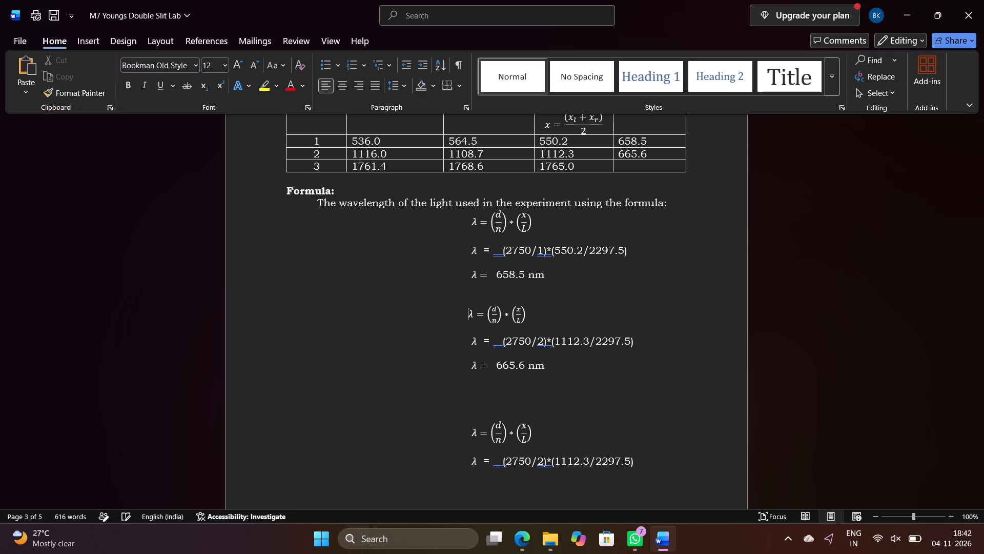
left_click(468, 436)
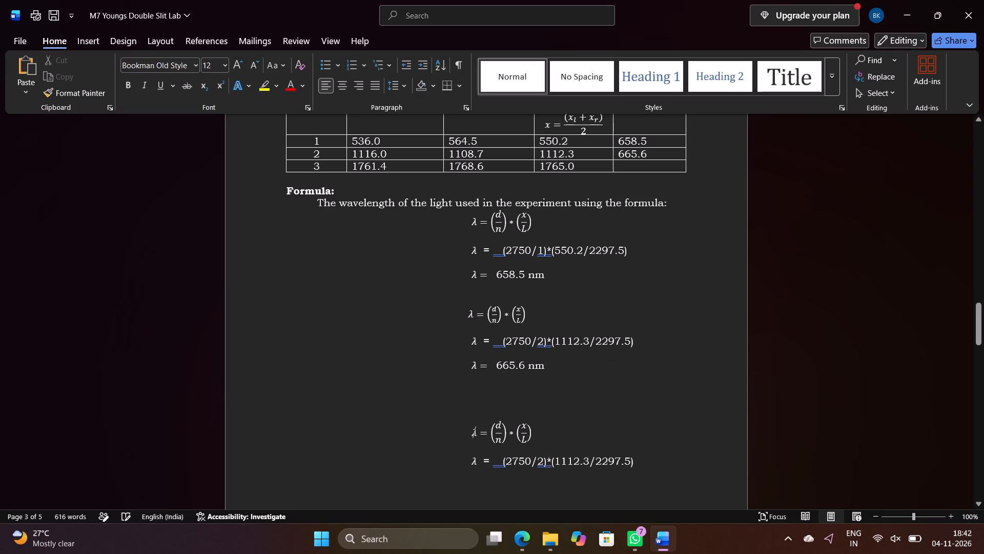
key("BackSpace")
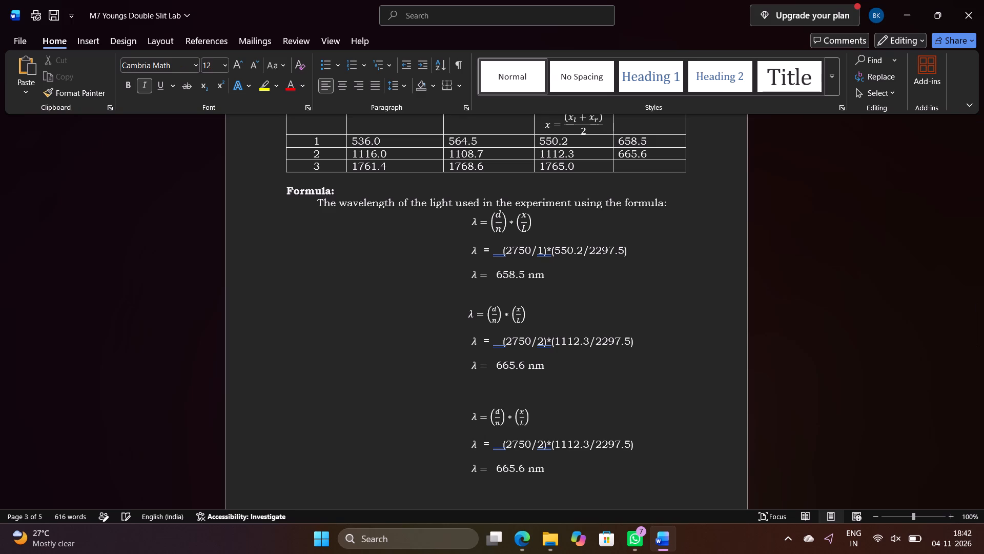
Change the substitution line of the third λ calculation to (2750/3)*(1765.0/2297.5).
left_click(540, 442)
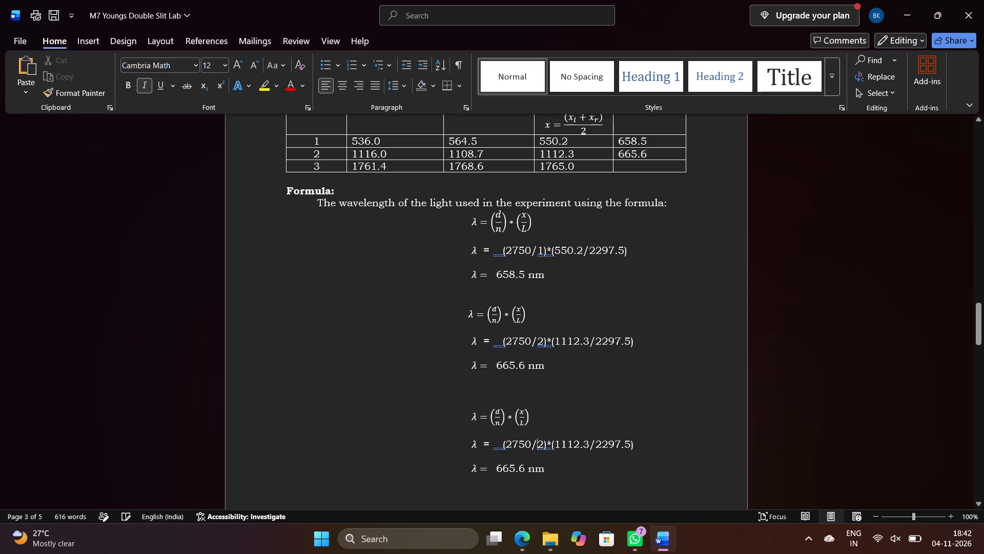
key("Right")
key("BackSpace")
key("3")
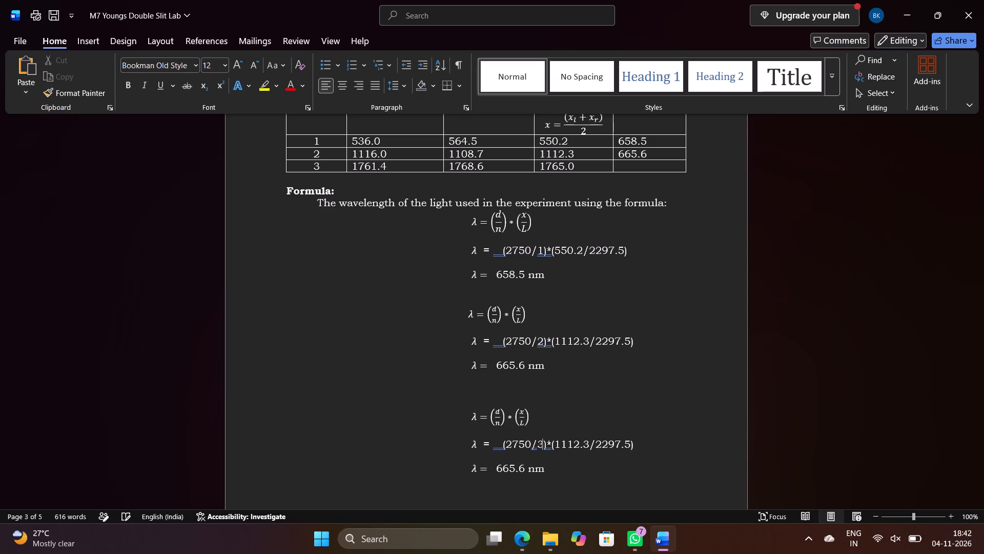
left_click(589, 442)
key("BackSpace")
key("BackSpace")
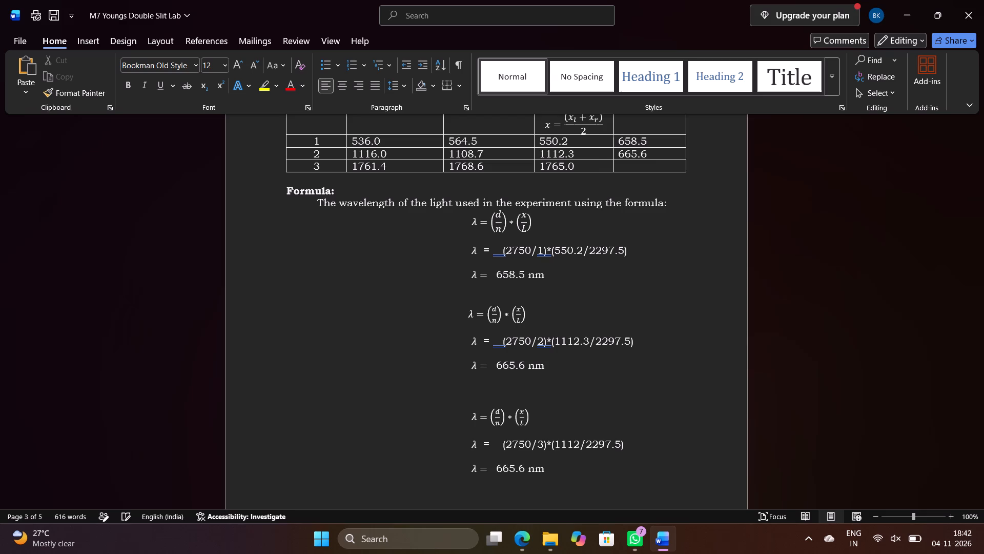
key("BackSpace")
key("BackSpace")
key("BackSpace")
key("BackSpace")
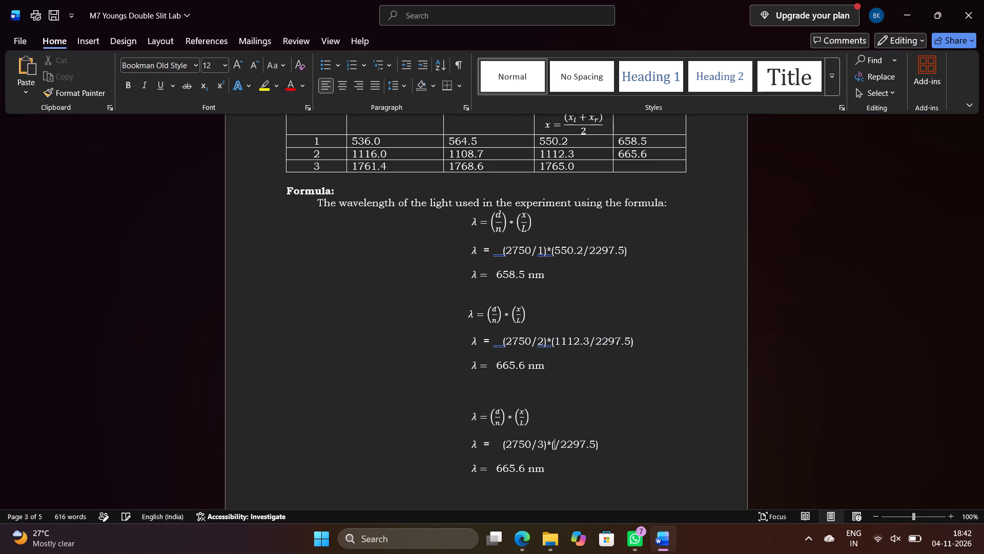
type("17")
type("65")
type(".0")
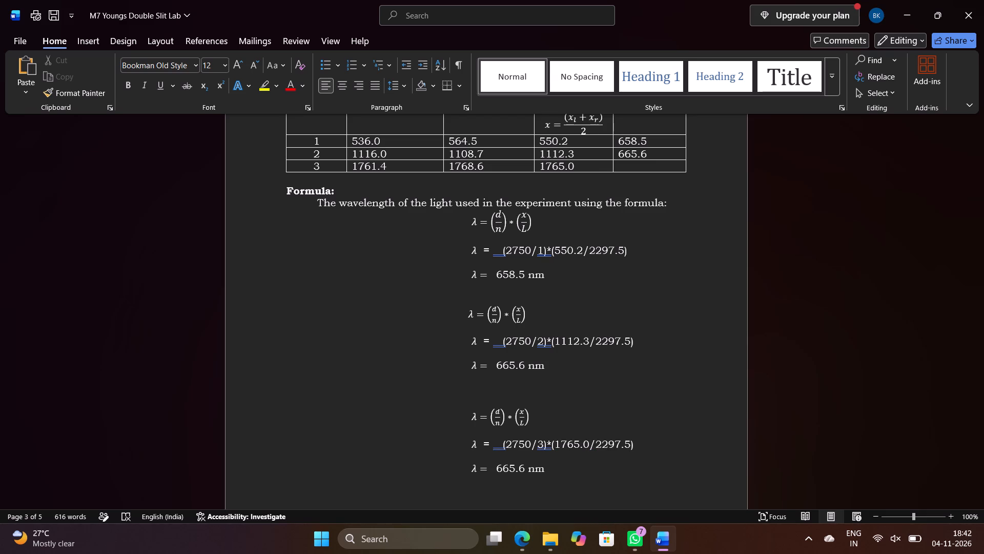
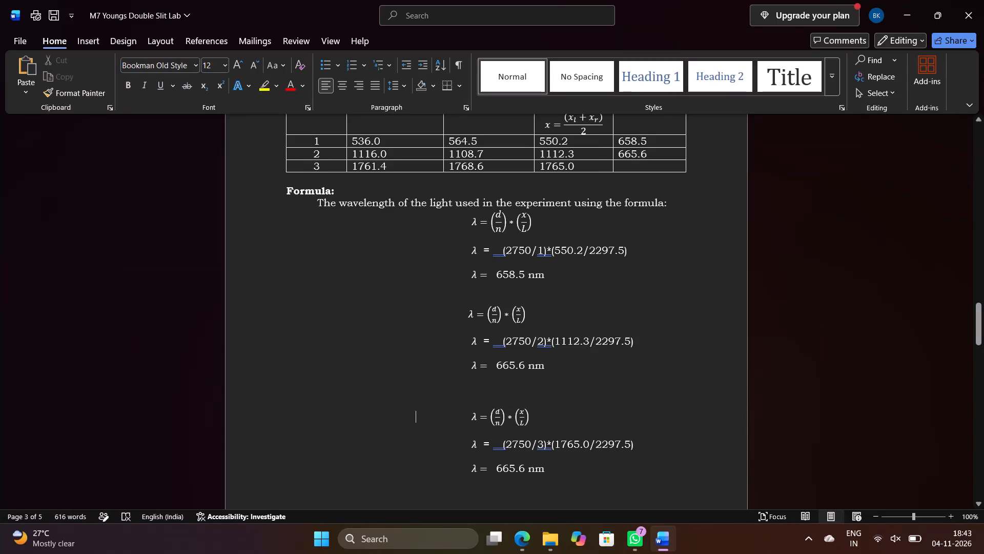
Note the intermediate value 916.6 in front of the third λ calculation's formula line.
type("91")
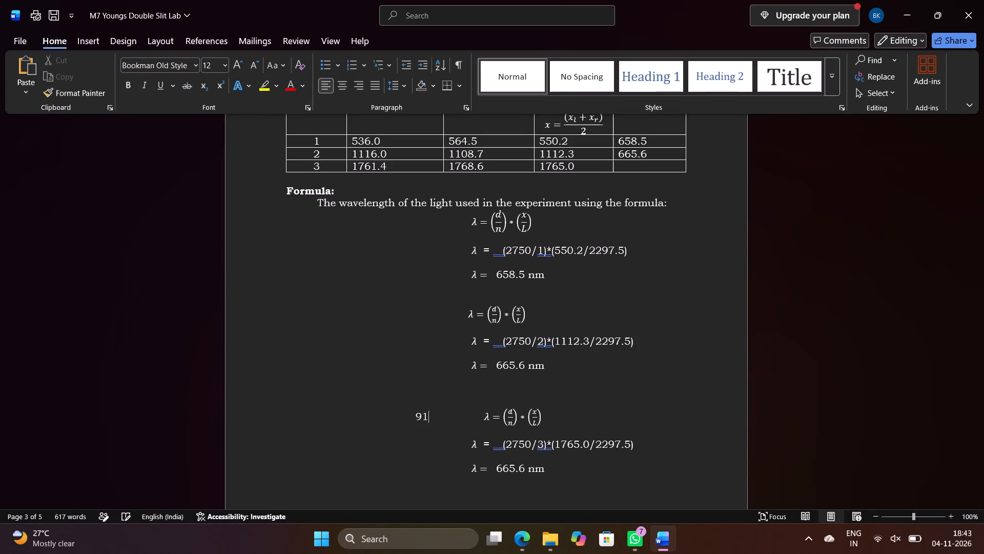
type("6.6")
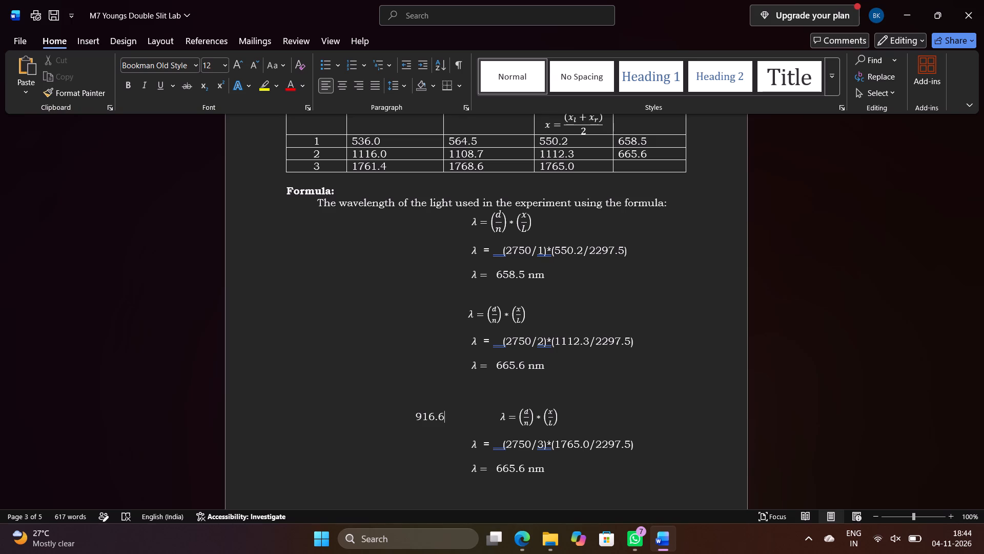
Enter 704.1 in the λ column for fringe order 3 of the table, in non-bold text.
left_click(628, 167)
key("7")
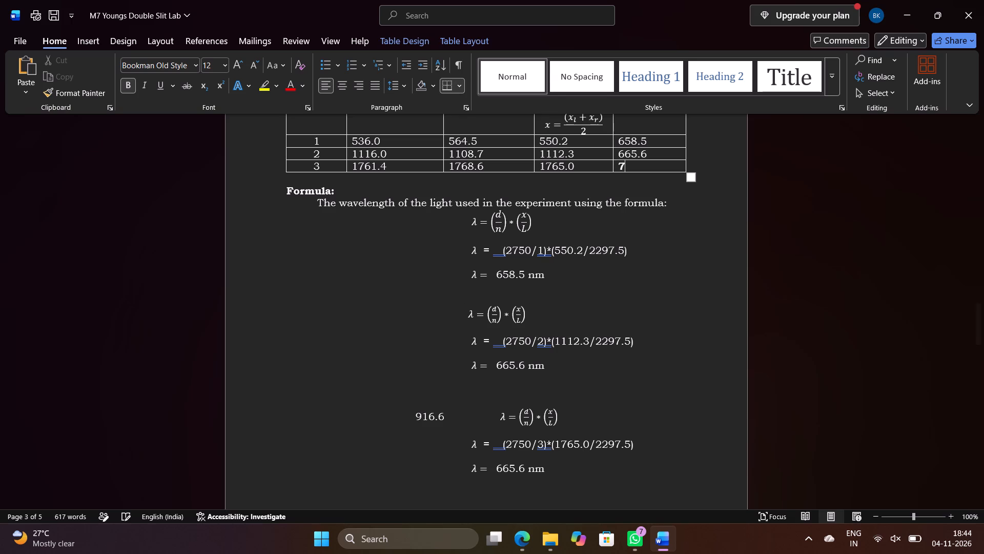
type("04.")
key("1")
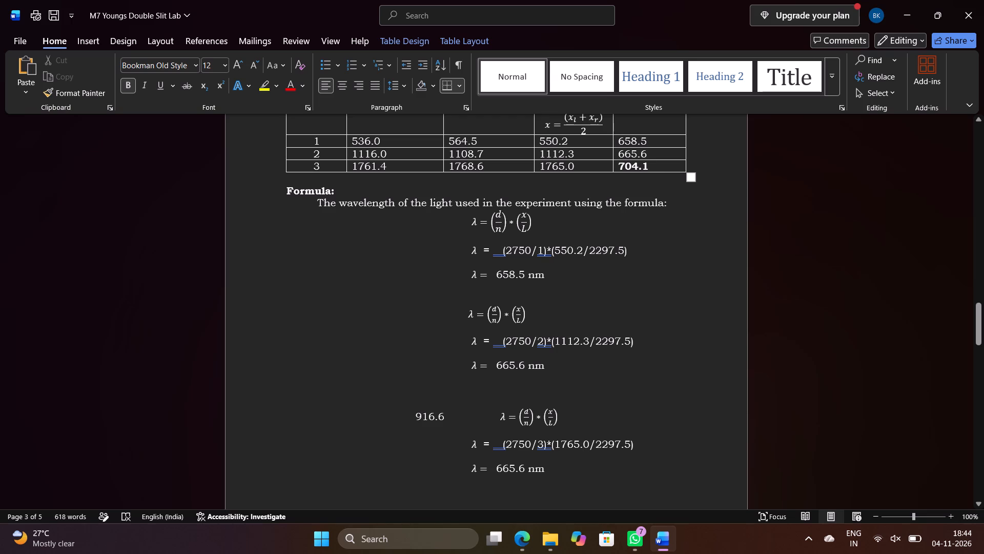
left_click_drag(650, 168, 623, 166)
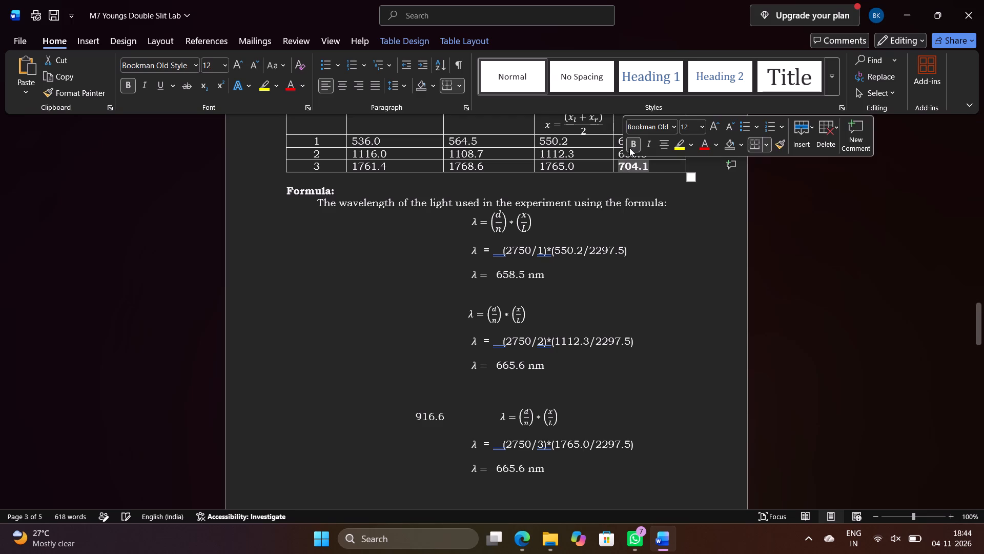
left_click(631, 146)
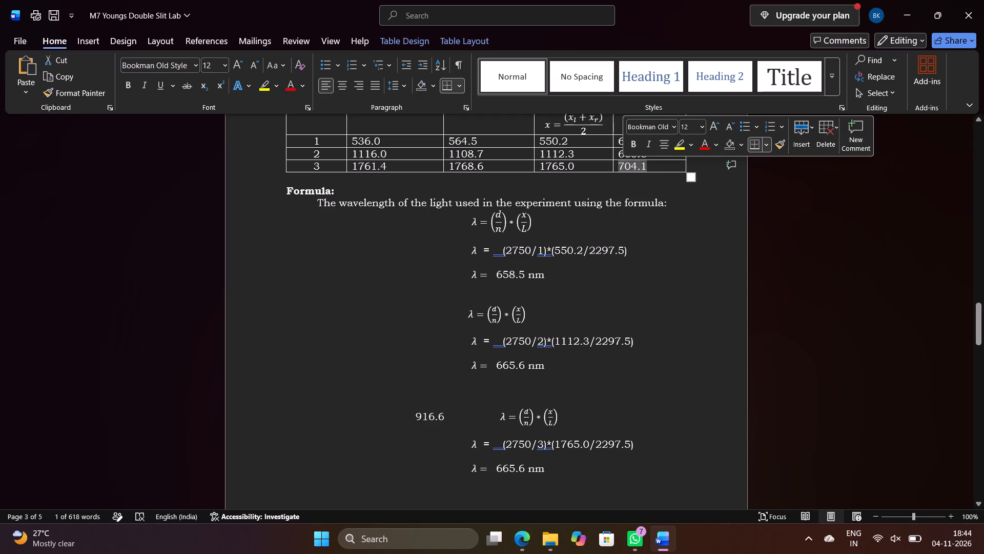
Delete the scratch number 916.6 in front of the third λ formula line, keeping the formula roughly aligned.
left_click(450, 414)
key("BackSpace")
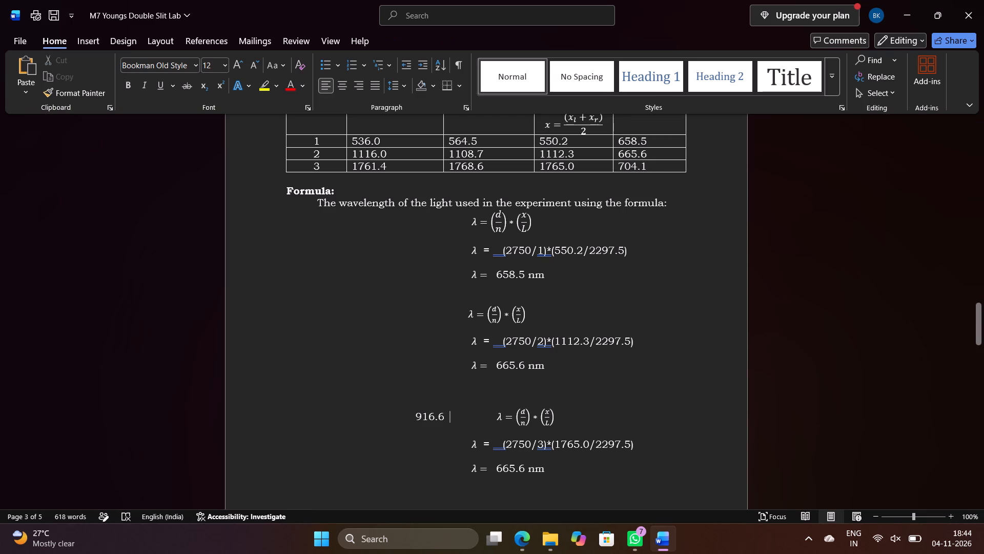
key("BackSpace")
key("BackSpace")
key("BackSpace")
key("BackSpace")
key("BackSpace")
key("BackSpace")
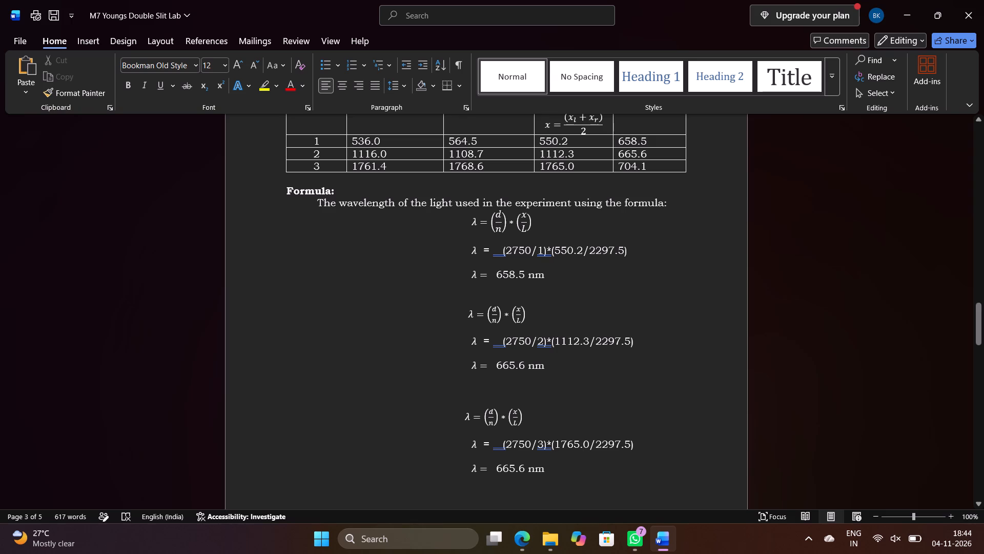
Set the result line of the third λ calculation to 704.1 nm.
left_click(526, 470)
key("BackSpace")
key("BackSpace")
key("BackSpace")
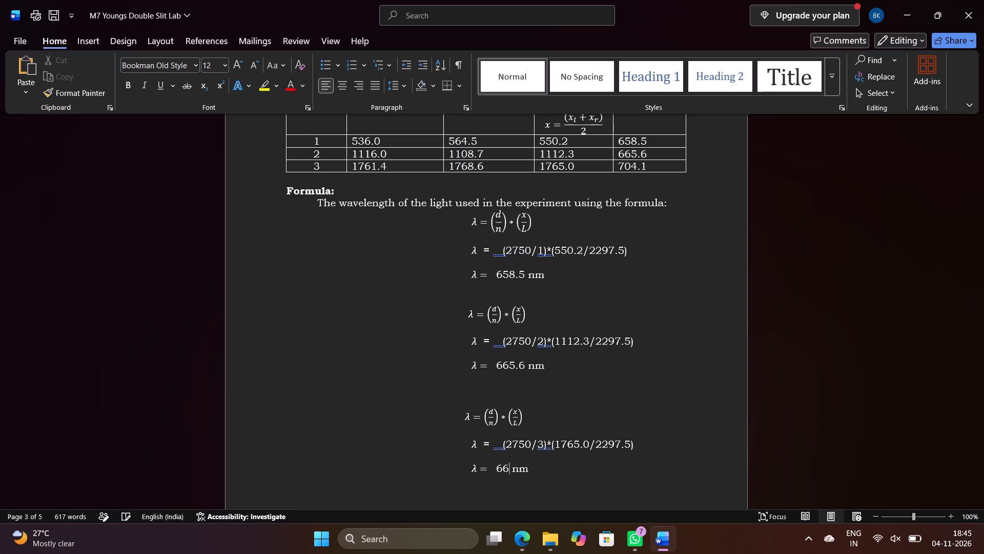
key("BackSpace")
key("BackSpace")
key("7")
type("04.1")
In the Result section's λ equation, begin the averaging expression before nm with (658.5 +.
scroll(526, 470, "down", 1)
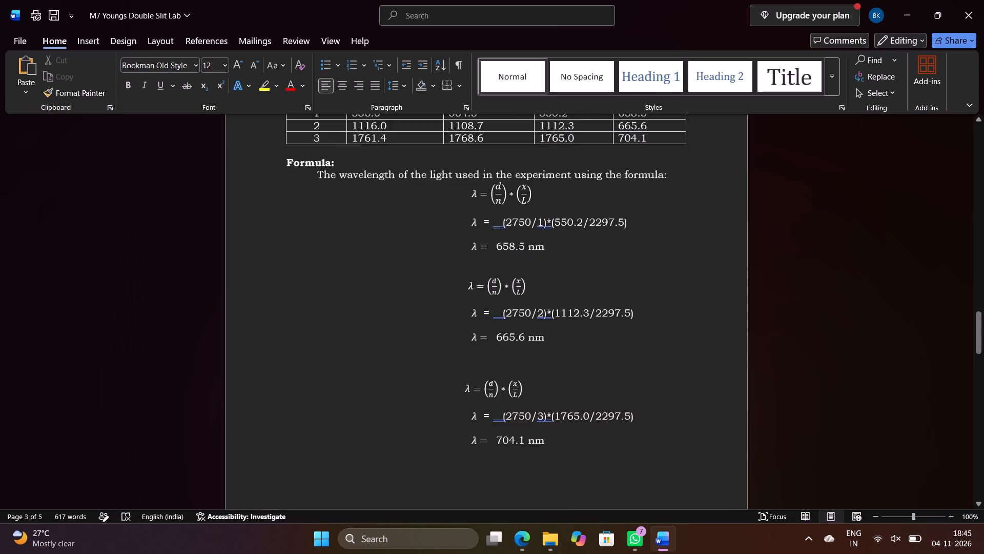
scroll(526, 470, "down", 2)
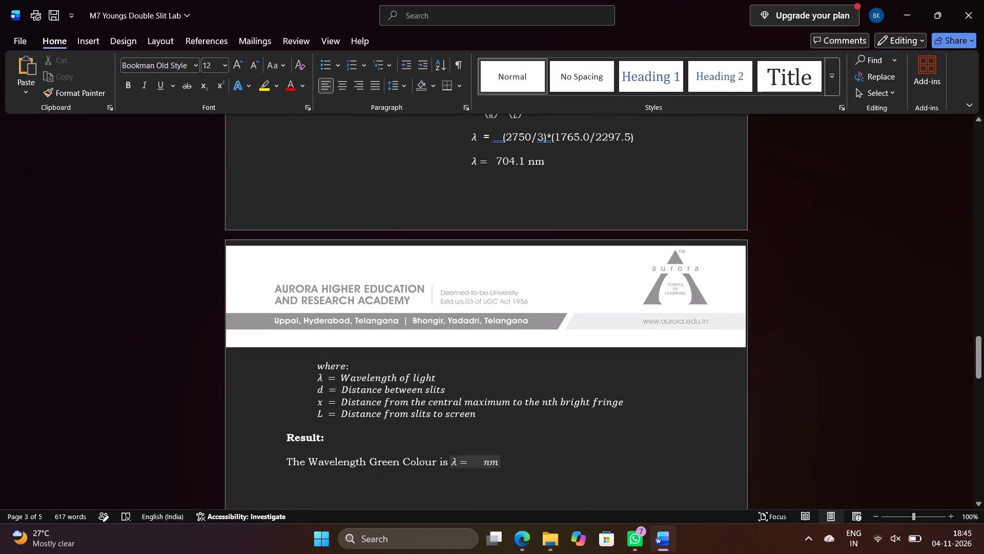
left_click(484, 462)
key("shift+parenleft")
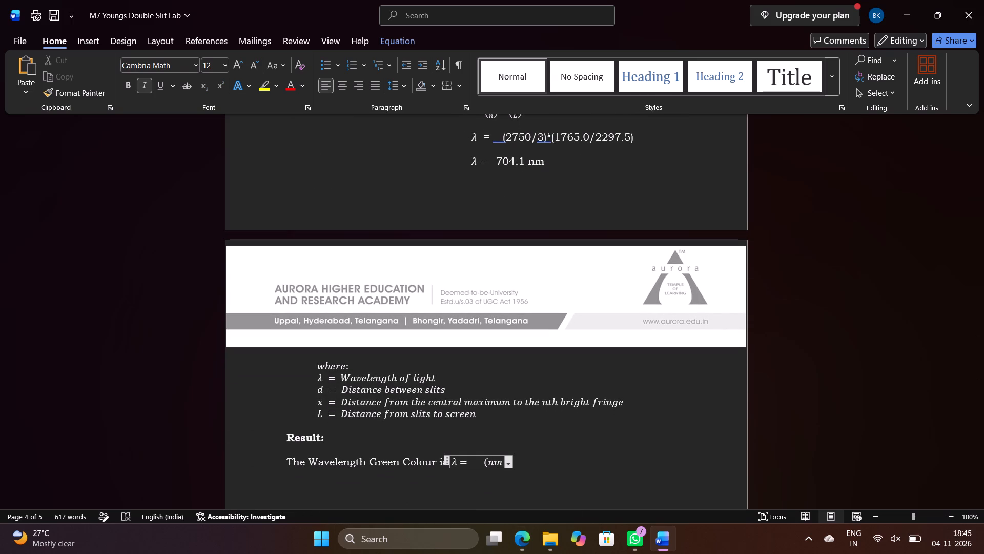
scroll(484, 462, "down", 1)
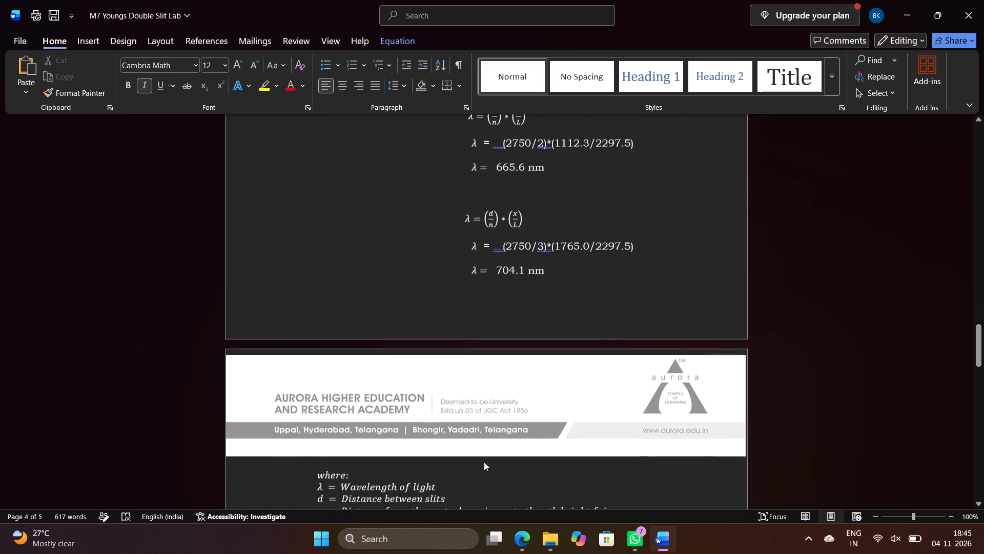
scroll(484, 462, "down", 1)
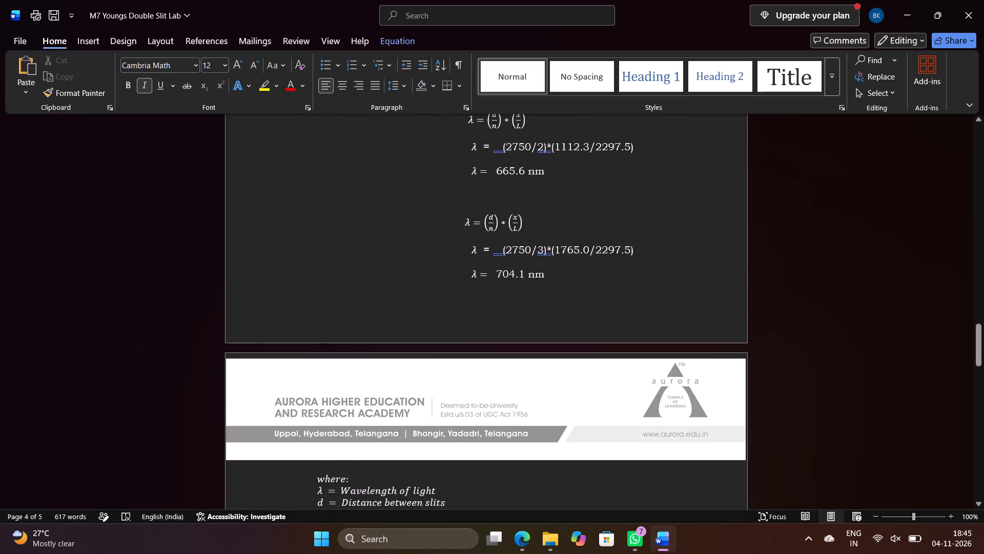
scroll(450, 446, "down", 1)
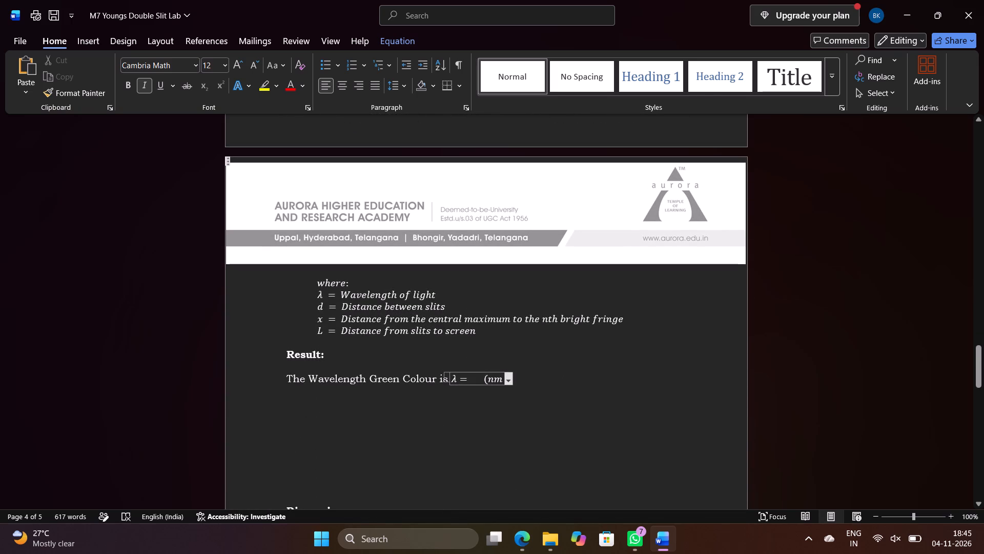
key("6")
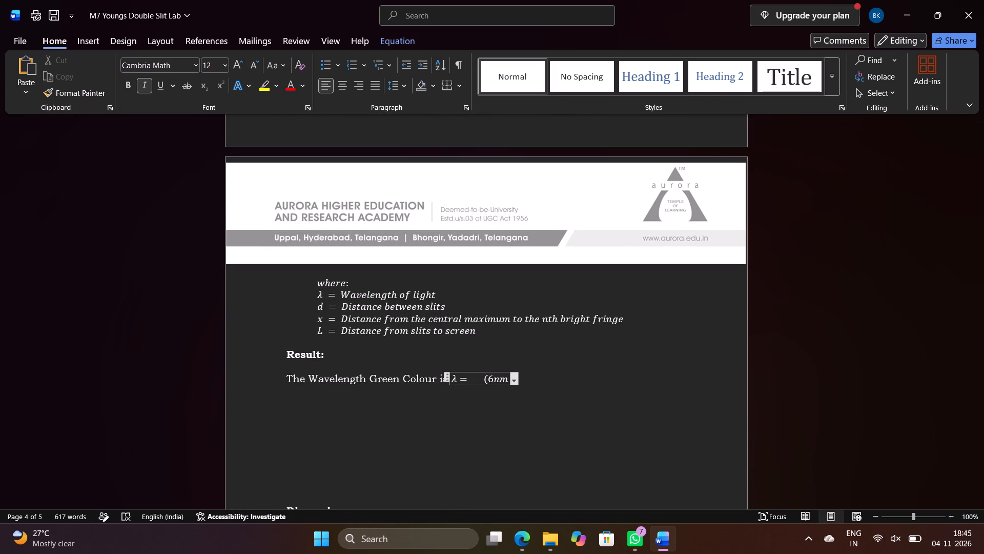
scroll(478, 403, "down", 1)
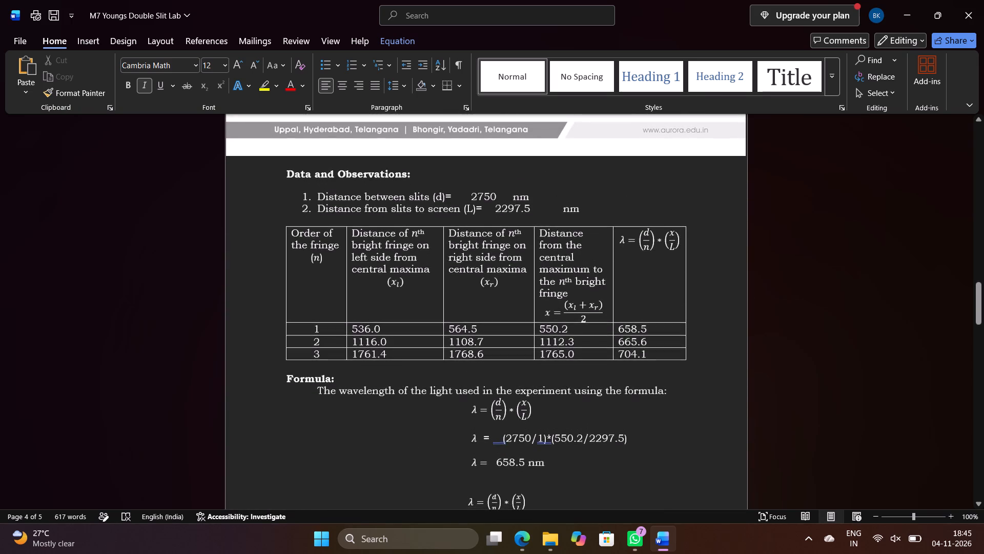
scroll(478, 403, "down", 1)
type("58.5")
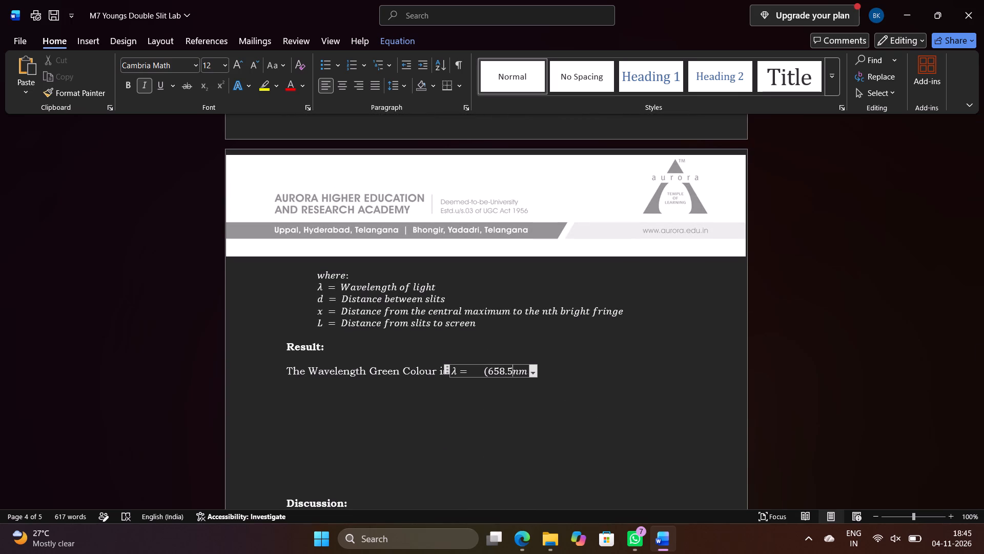
key("equal")
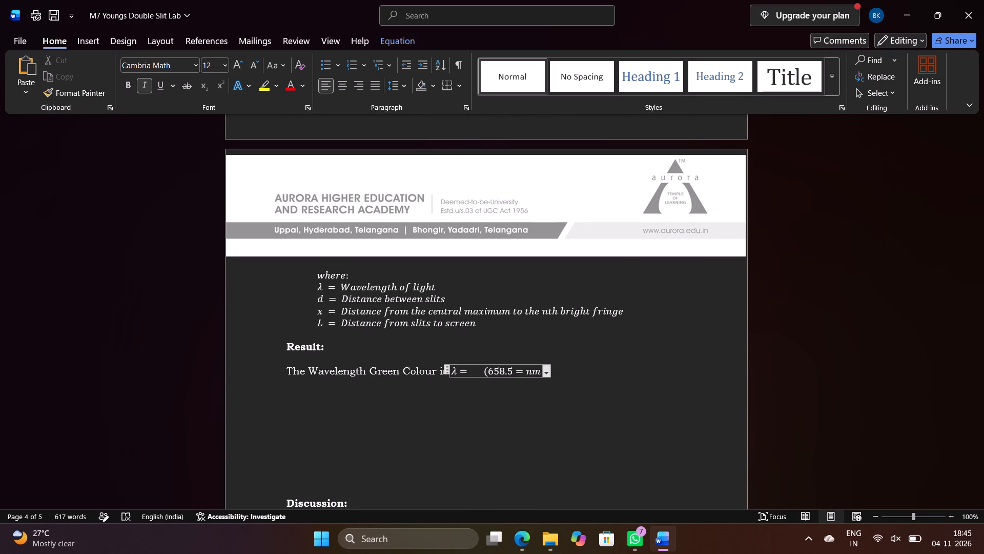
key("BackSpace")
key("shift+plus")
Complete the Result λ expression by adding 665.6 + 704.1/3 and a closing parenthesis before nm.
scroll(478, 403, "up", 1)
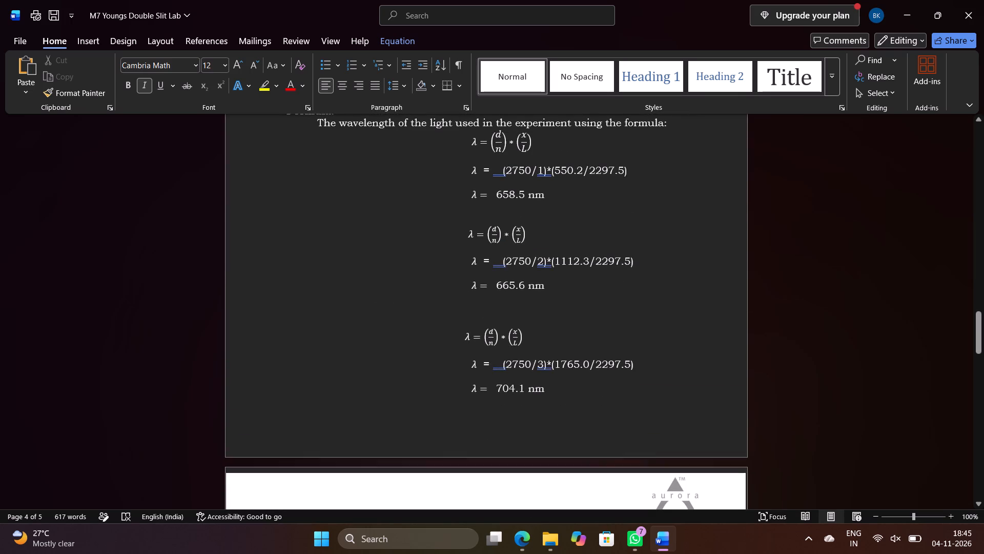
scroll(478, 403, "up", 1)
type("66")
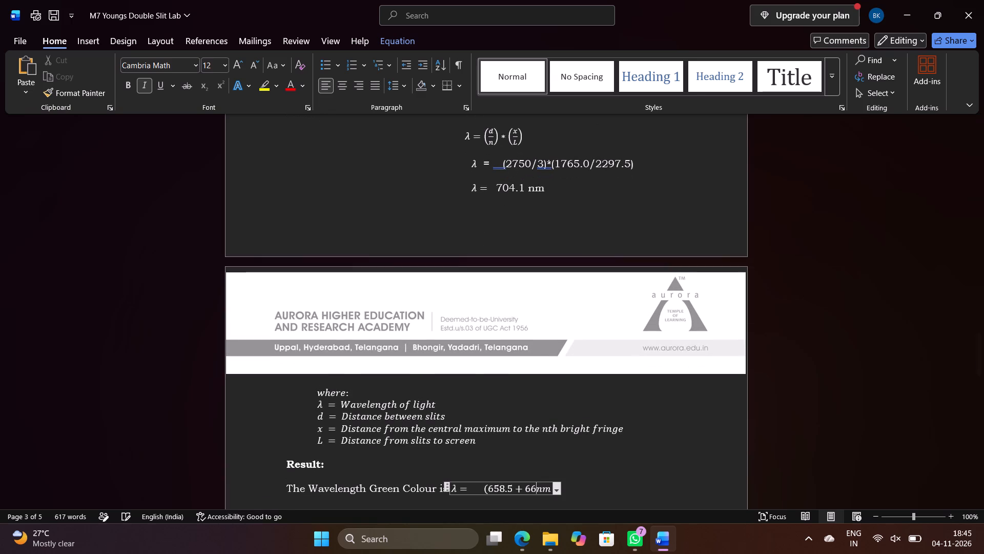
type("5.")
scroll(478, 403, "up", 1)
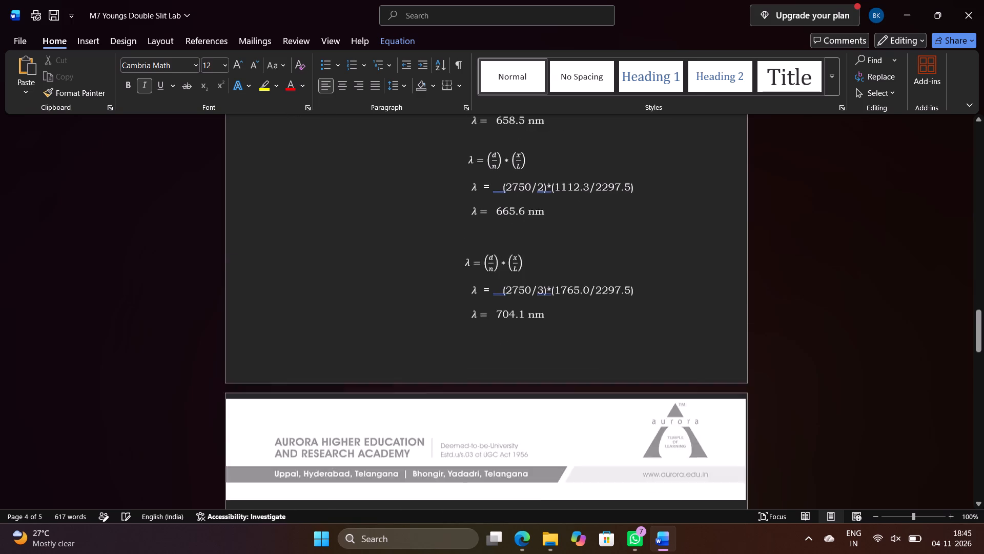
scroll(478, 403, "up", 1)
key("6")
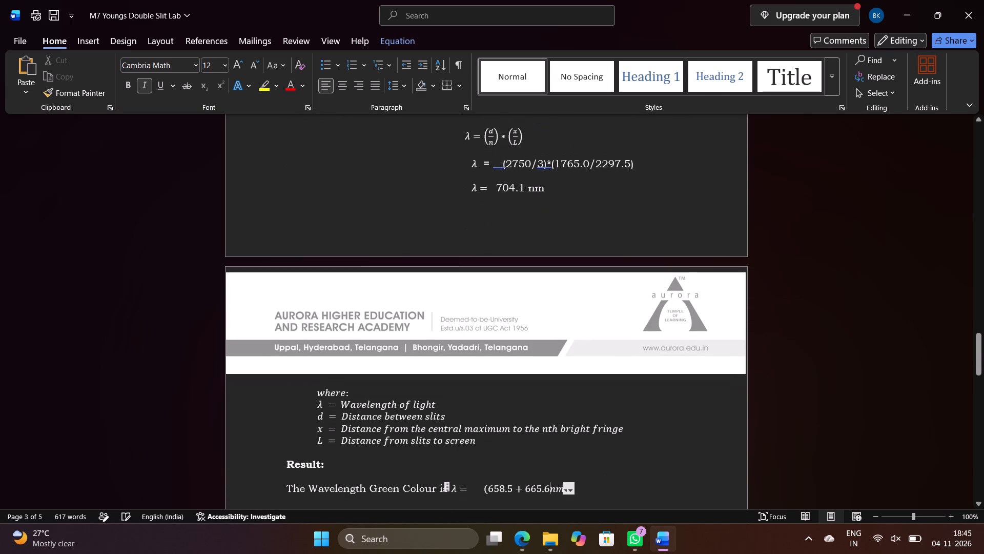
key("shift+plus")
scroll(478, 403, "up", 1)
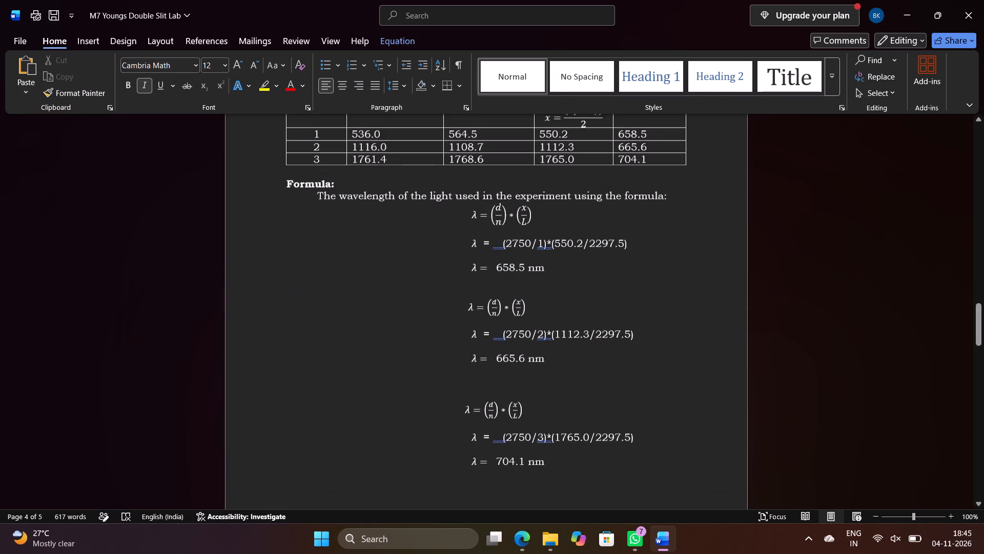
scroll(478, 403, "up", 1)
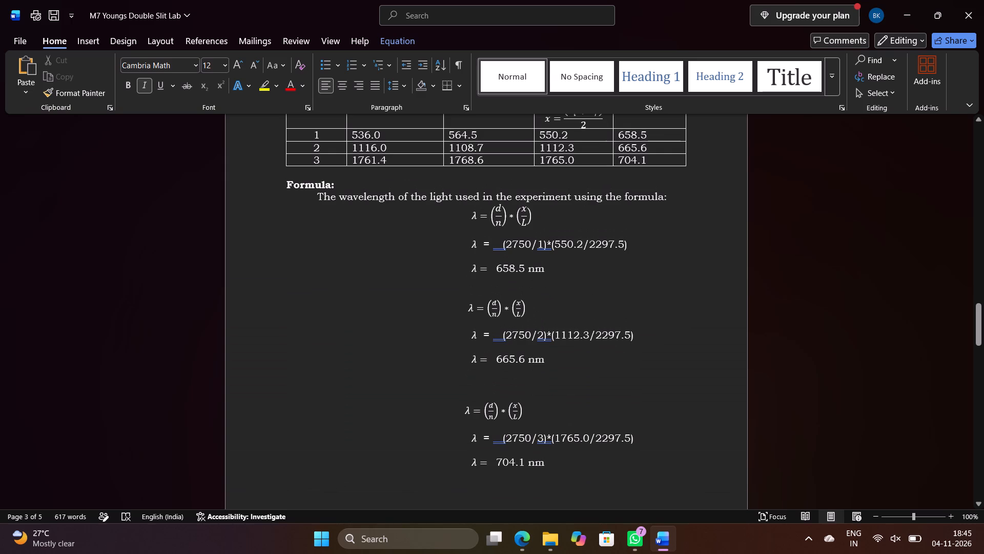
type("704.")
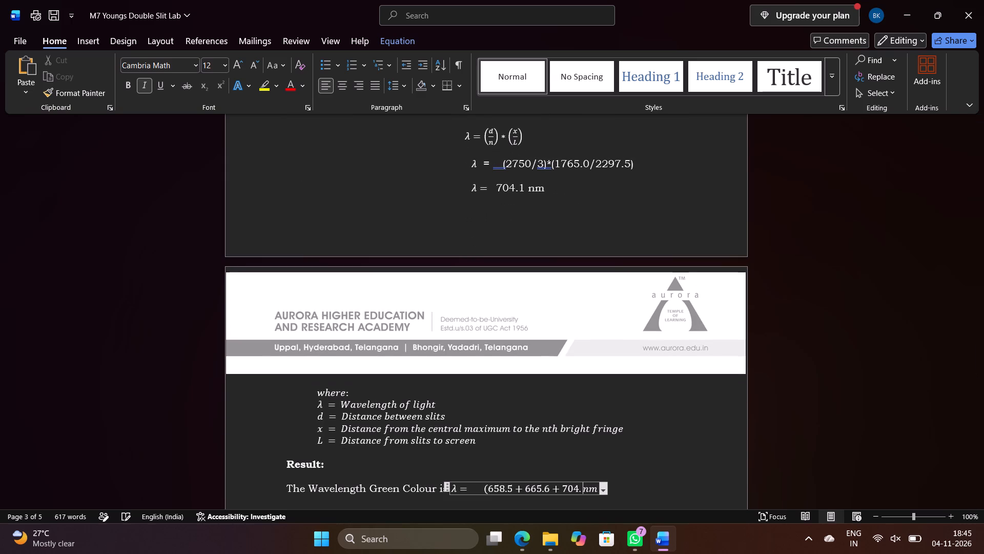
key("1")
key("shift+parenright")
key("BackSpace")
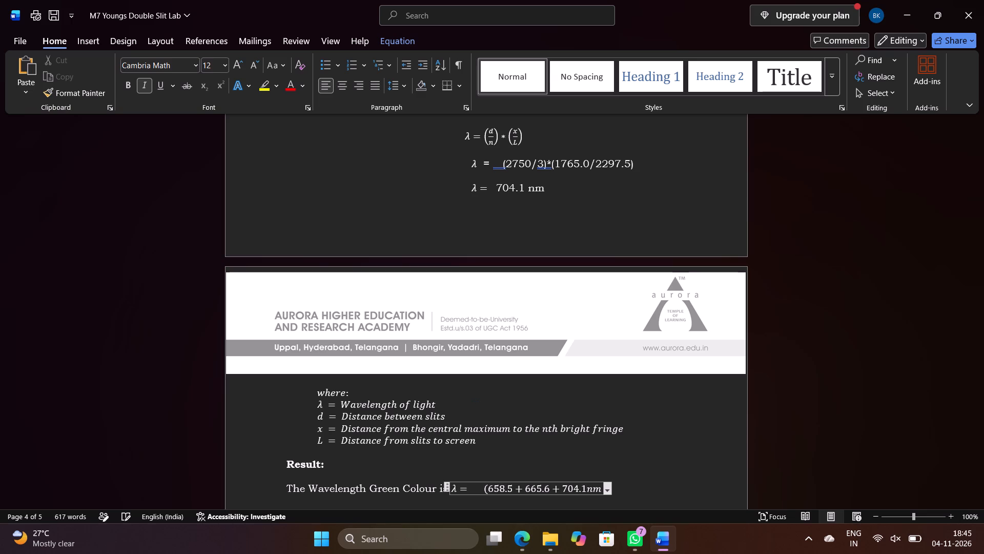
type("/3")
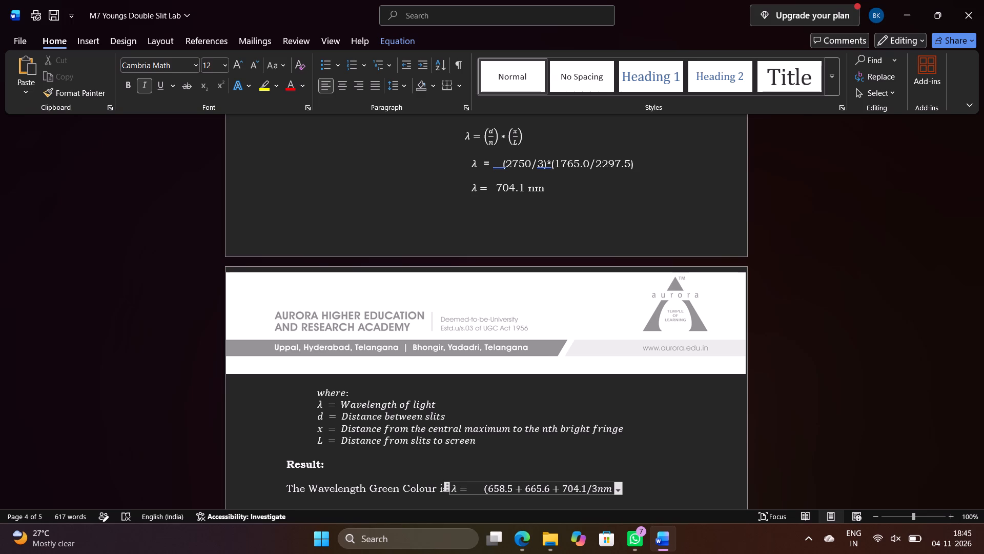
key("shift+parenright")
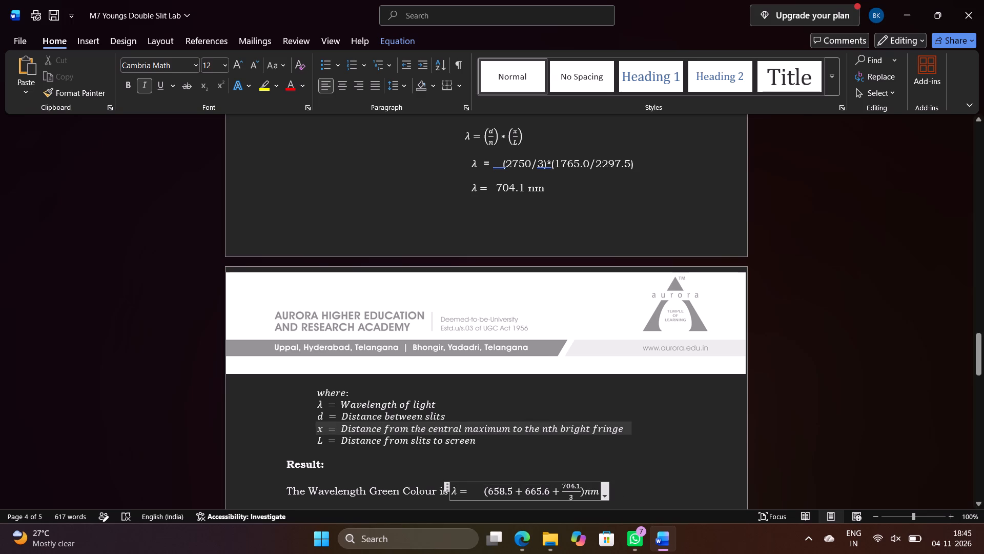
Replace the stacked fraction at the end of the Result λ expression with inline 704.1/3 inside the parentheses.
left_click(575, 493)
left_click_drag(580, 491, 567, 493)
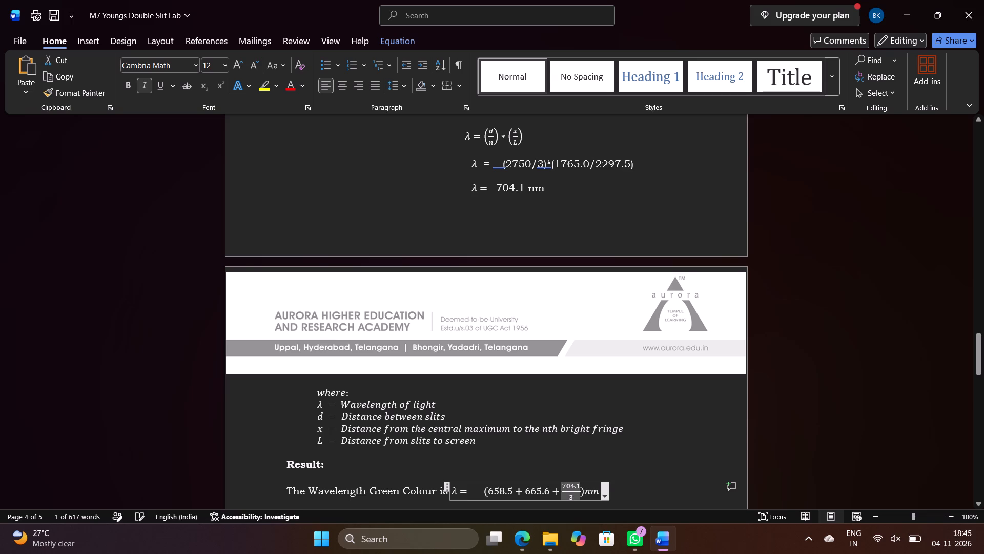
left_click(145, 87)
left_click(580, 486)
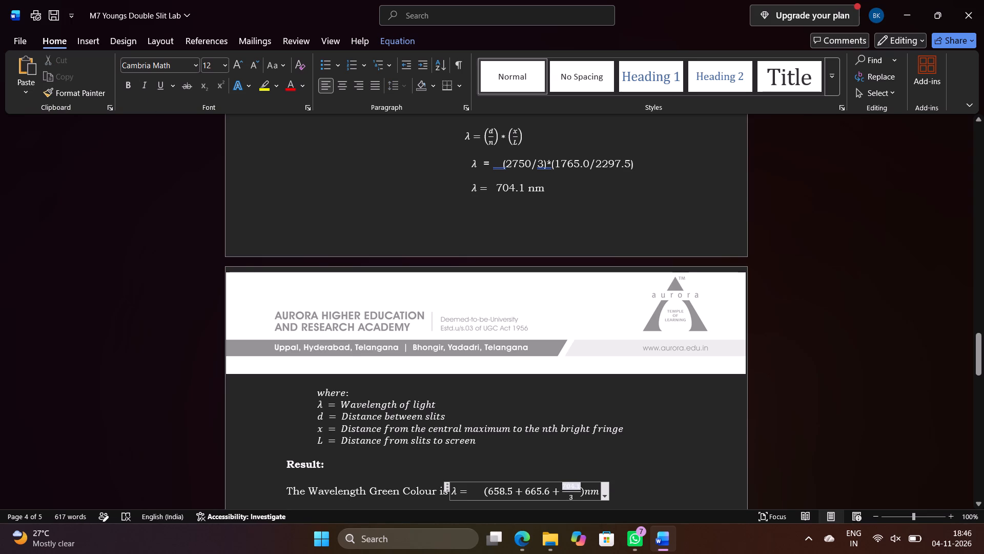
key("BackSpace")
key("BackSpace")
key("BackSpace")
key("BackSpace")
key("BackSpace")
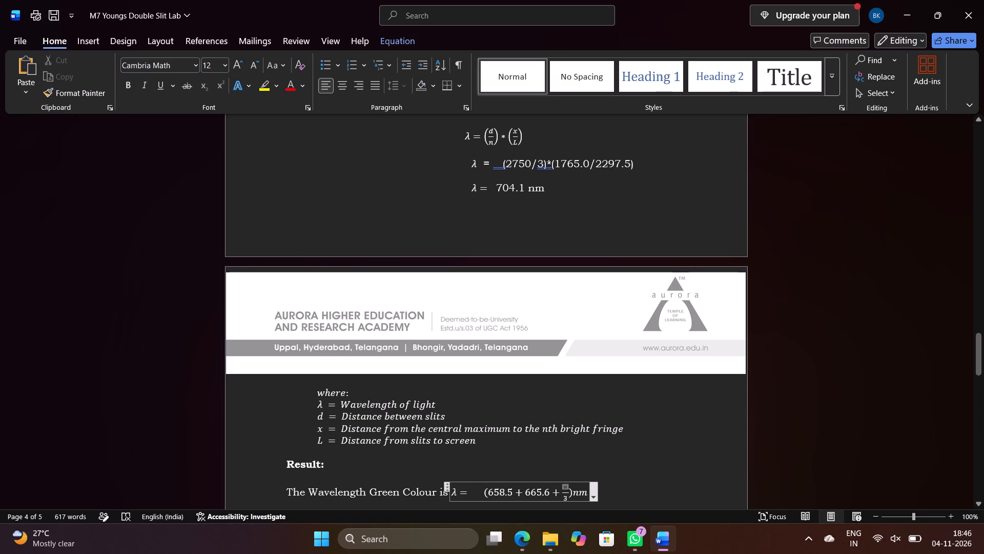
left_click_drag(567, 489, 564, 497)
key("BackSpace")
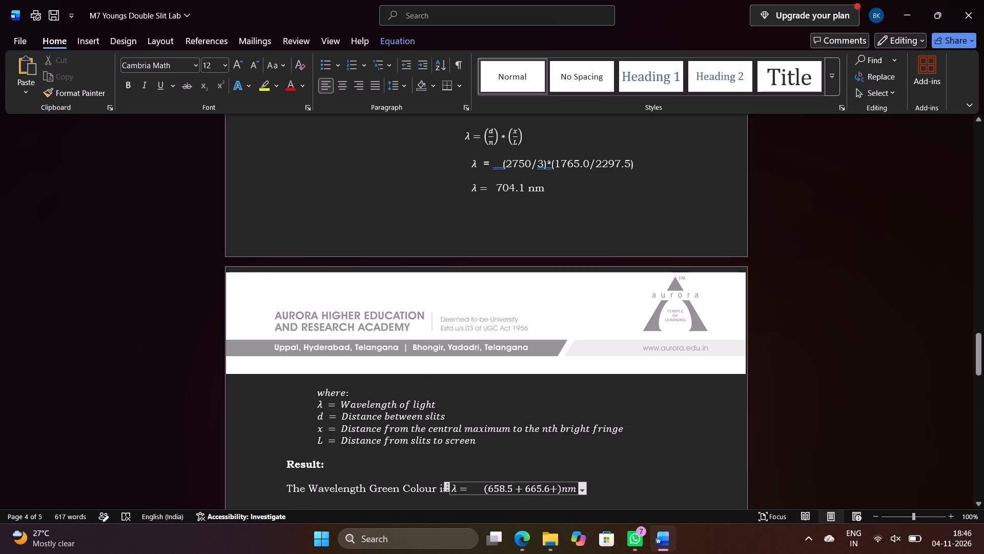
type("70")
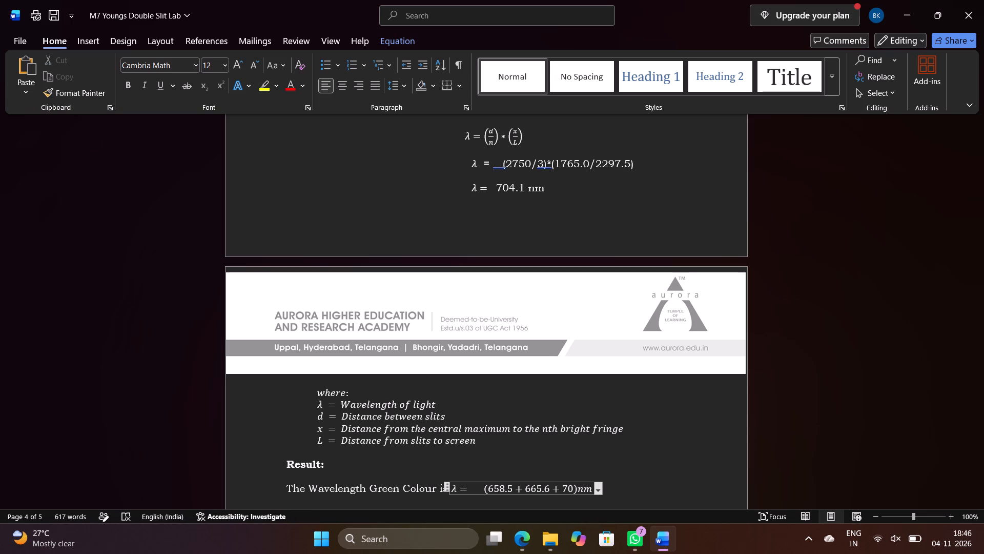
scroll(419, 463, "down", 1)
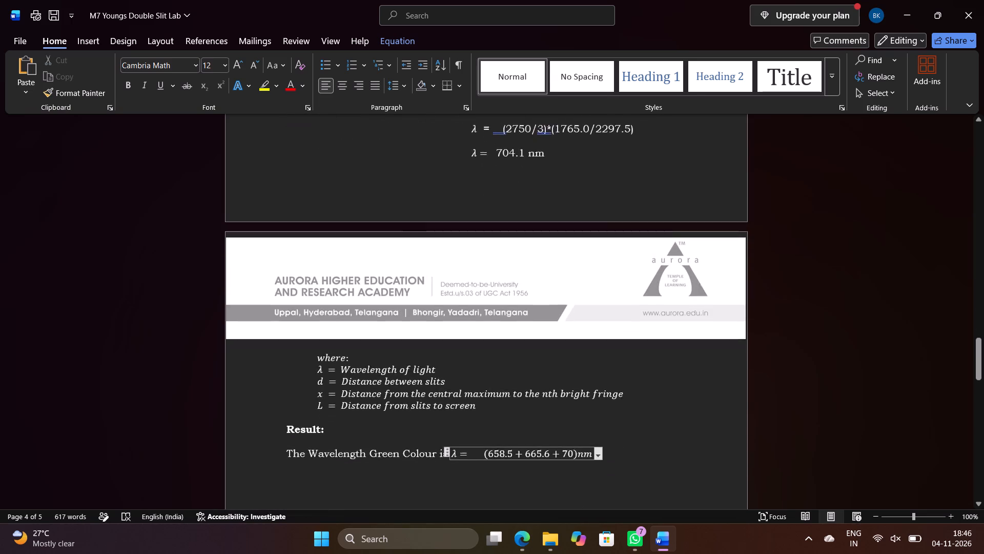
scroll(419, 463, "down", 1)
type("4.1")
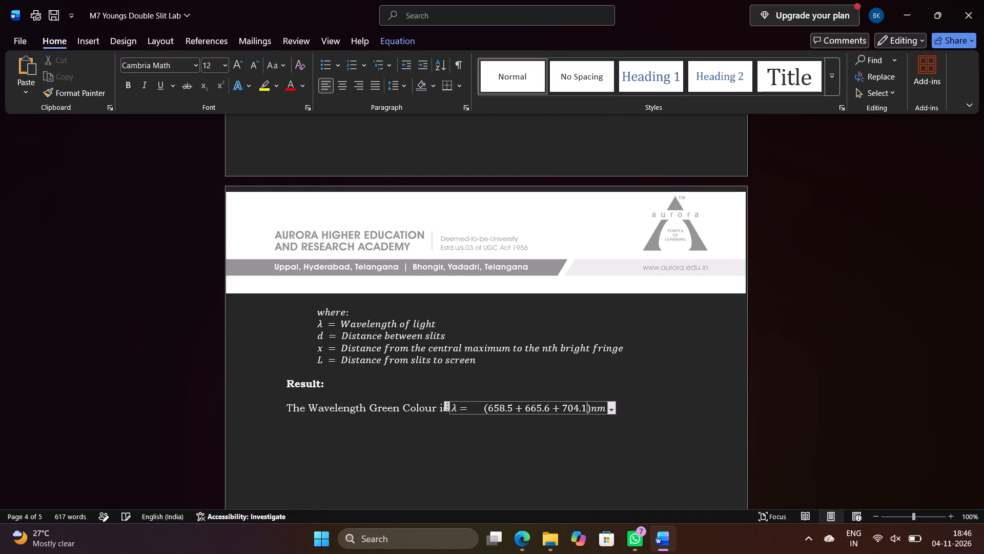
key("slash")
key("3")
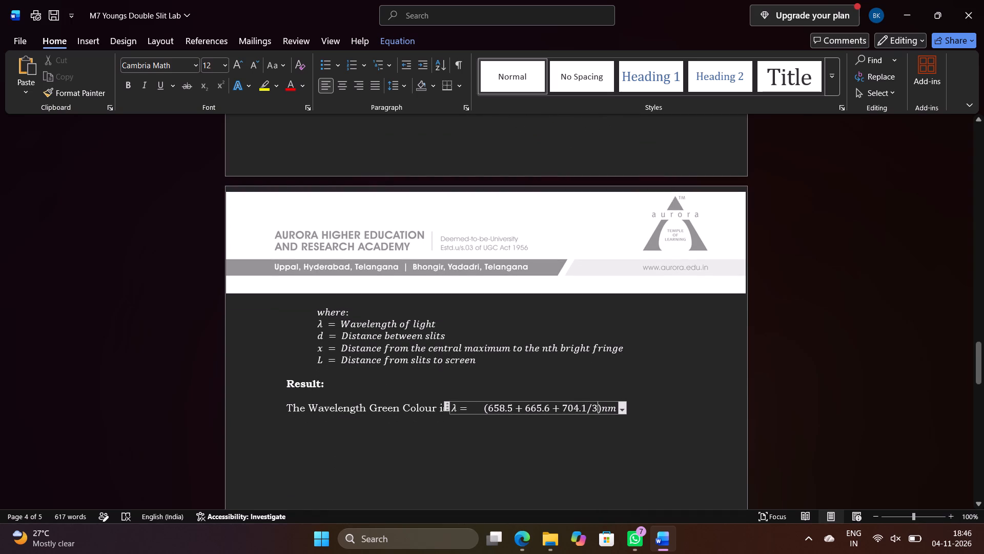
Copy the λ symbol from the Result equation to the line below, indented roughly beneath it, and add an equals sign.
left_click(469, 440)
left_click(457, 409)
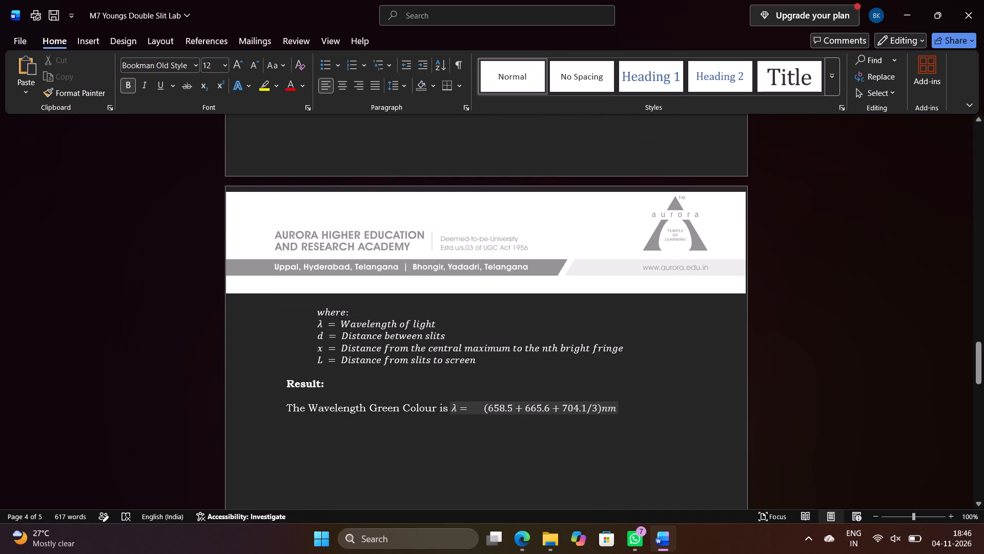
left_click_drag(458, 408, 452, 407)
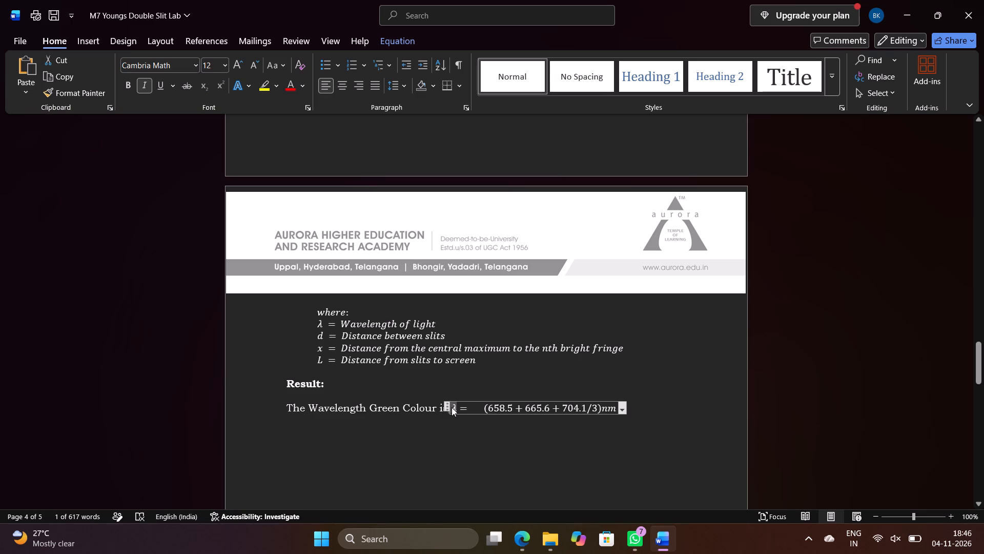
key("ctrl+c")
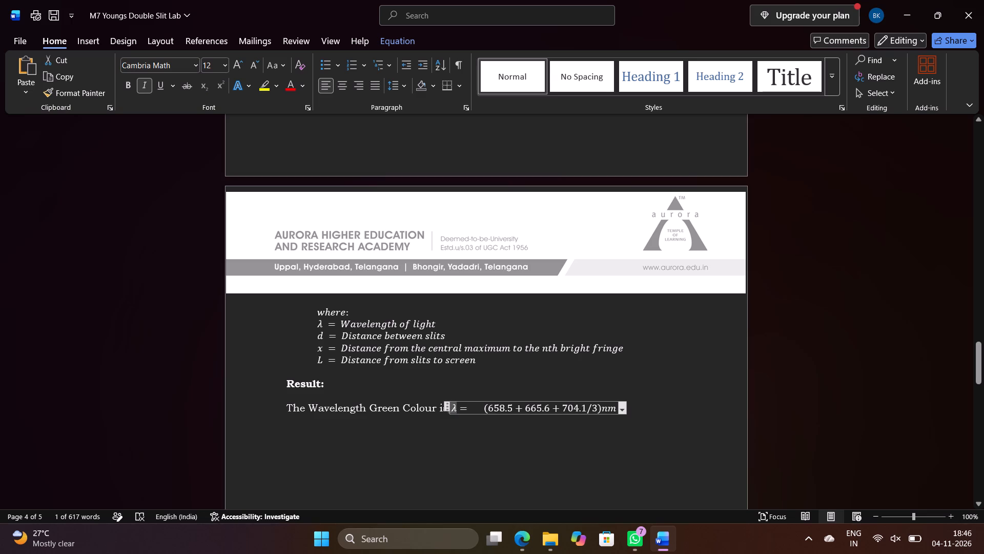
left_click(452, 432)
key("space")
key("space")
key("space")
key("space")
key("space")
key("space")
key("space")
key("space")
key("space")
key("space")
key("space")
key("space")
key("space")
key("space")
key("space")
key("space")
key("space")
key("space")
key("space")
key("space")
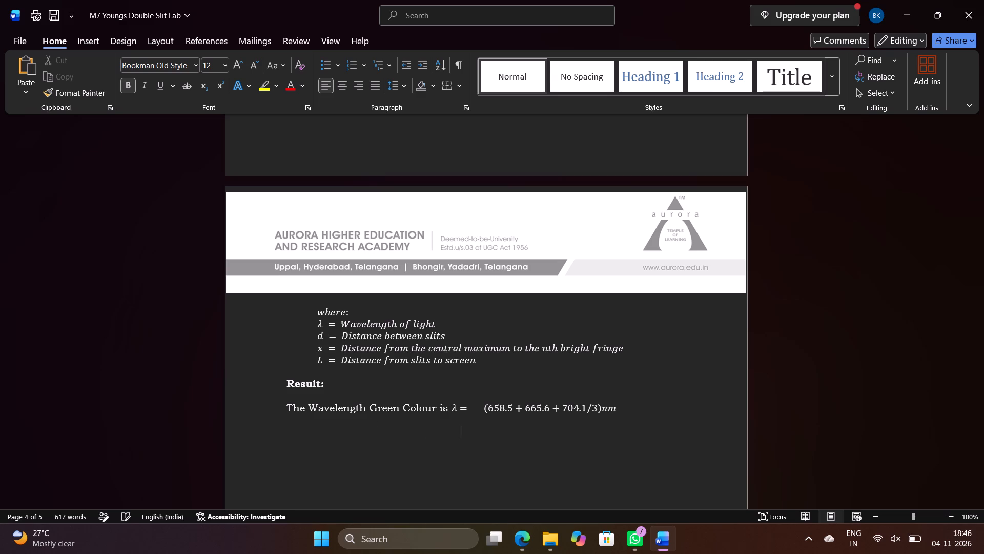
key("ctrl+v")
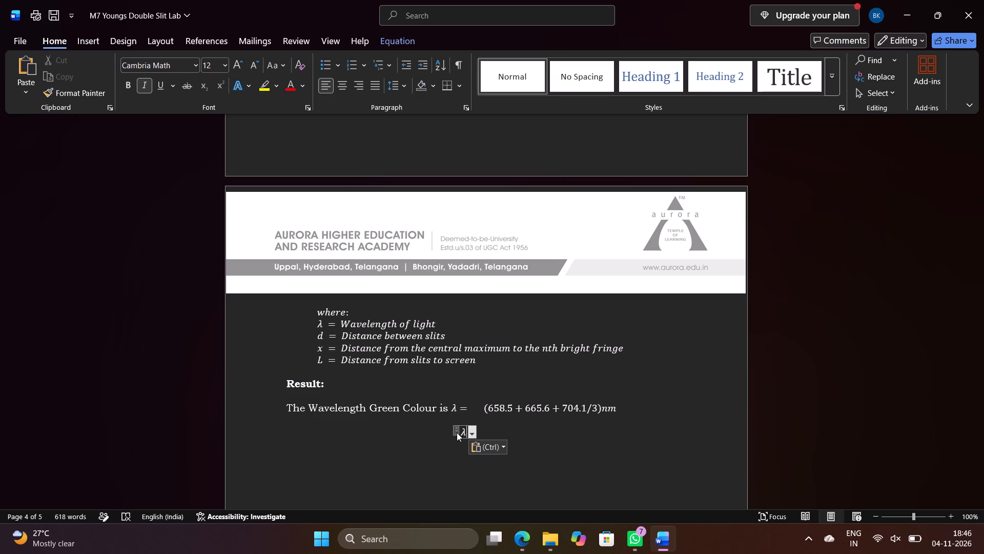
key("space")
type("=")
key("space")
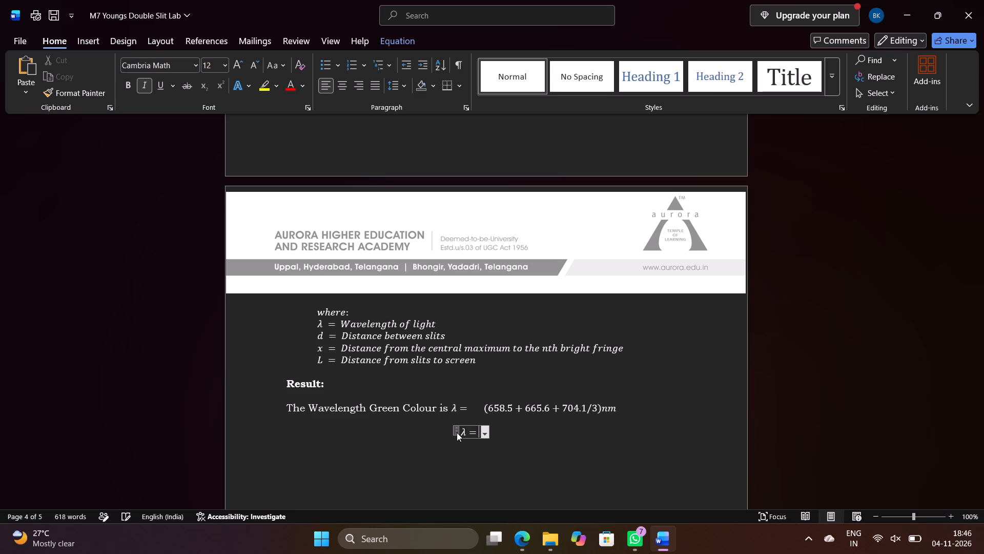
Shift the new λ = line back by three spaces to align it under the λ above.
left_click(453, 439)
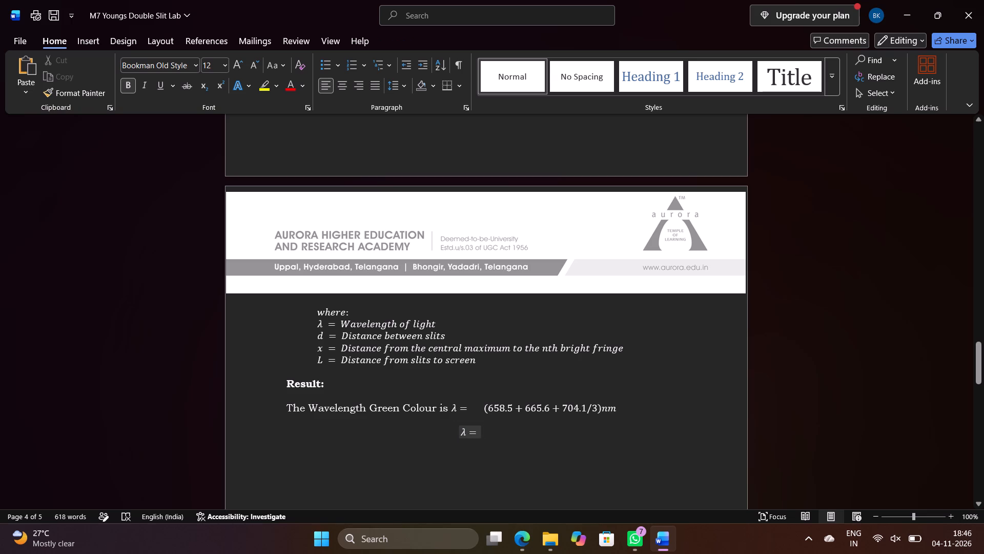
left_click(459, 433)
key("BackSpace")
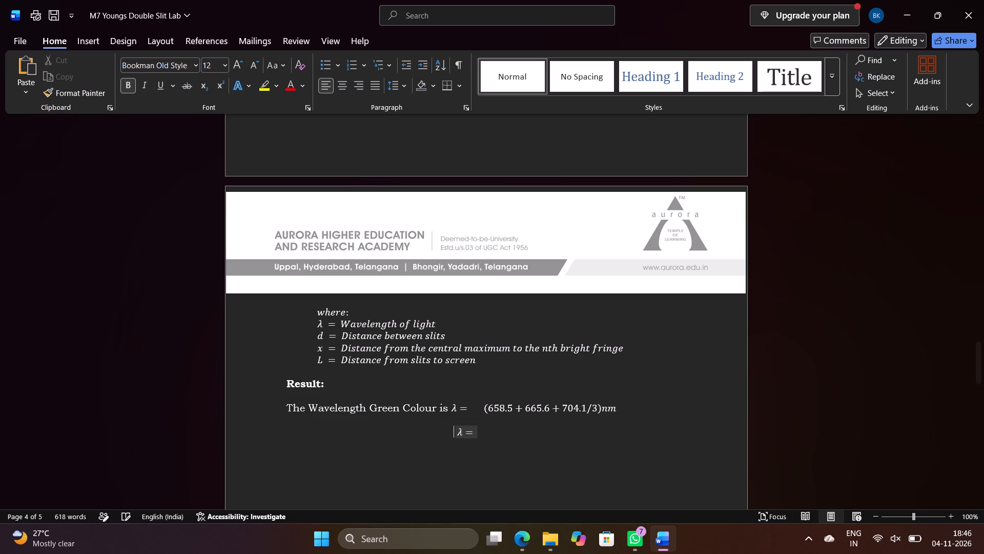
key("BackSpace")
key("BackSpace")
Delete the unit nm from the end of the averaging expression in the Result section.
scroll(584, 189, "up", 2)
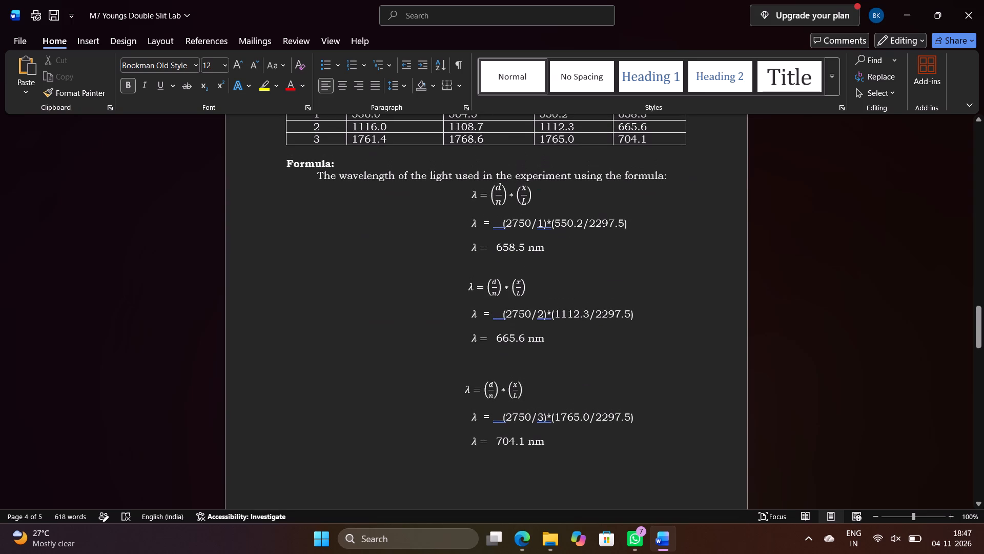
scroll(614, 165, "down", 4)
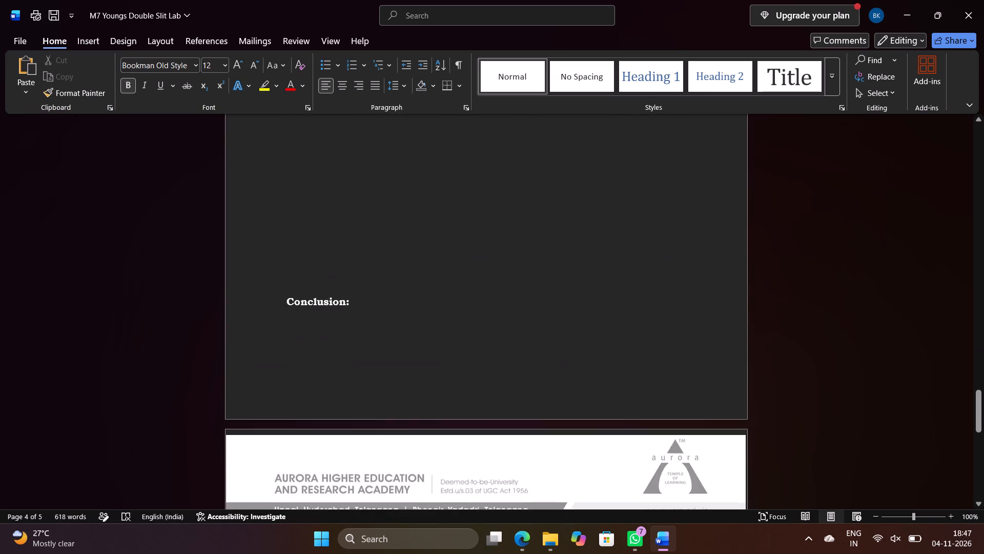
scroll(565, 215, "up", 2)
left_click(496, 212)
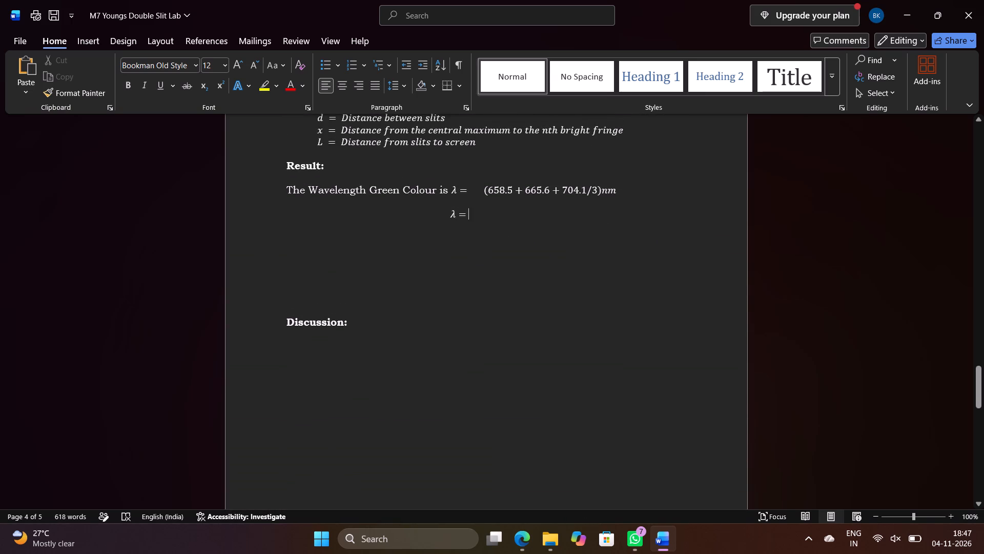
left_click(618, 193)
key("BackSpace")
key("BackSpace")
left_click(482, 214)
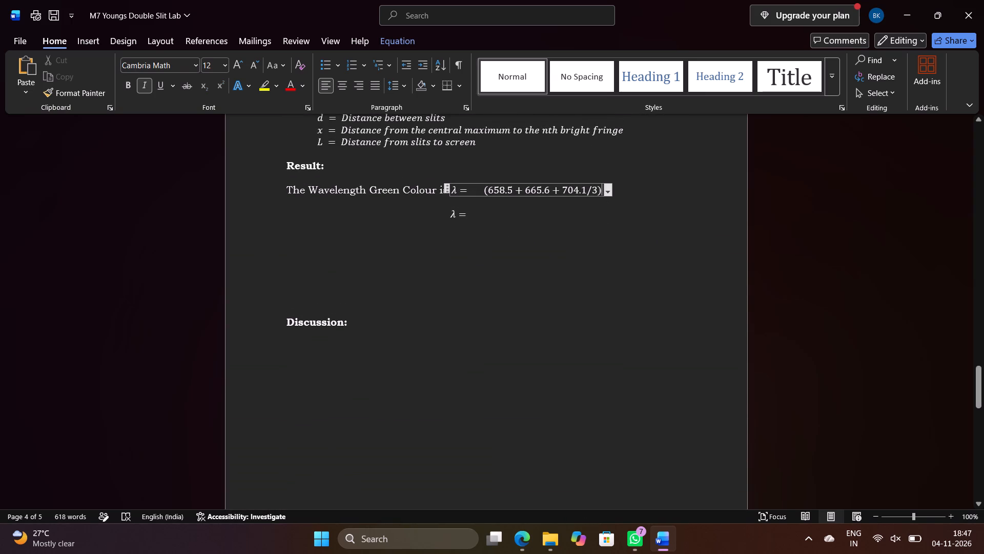
Remove the extra spaces between the equals sign and the opening parenthesis in the Result averaging expression.
left_click(485, 188)
key("Left")
key("BackSpace")
key("BackSpace")
key("BackSpace")
key("BackSpace")
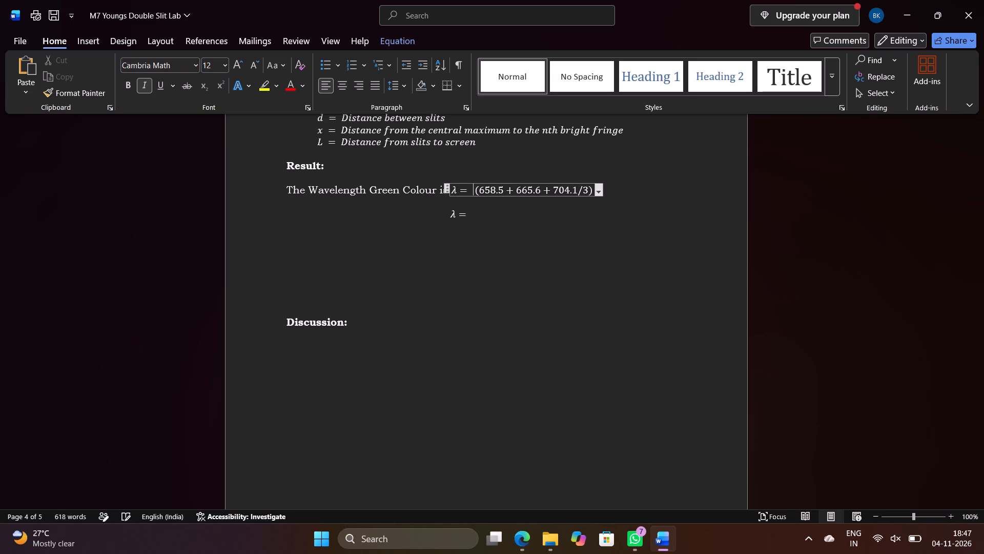
Enter 676.0 nm as the average wavelength after λ = on the second Result line.
key("Down")
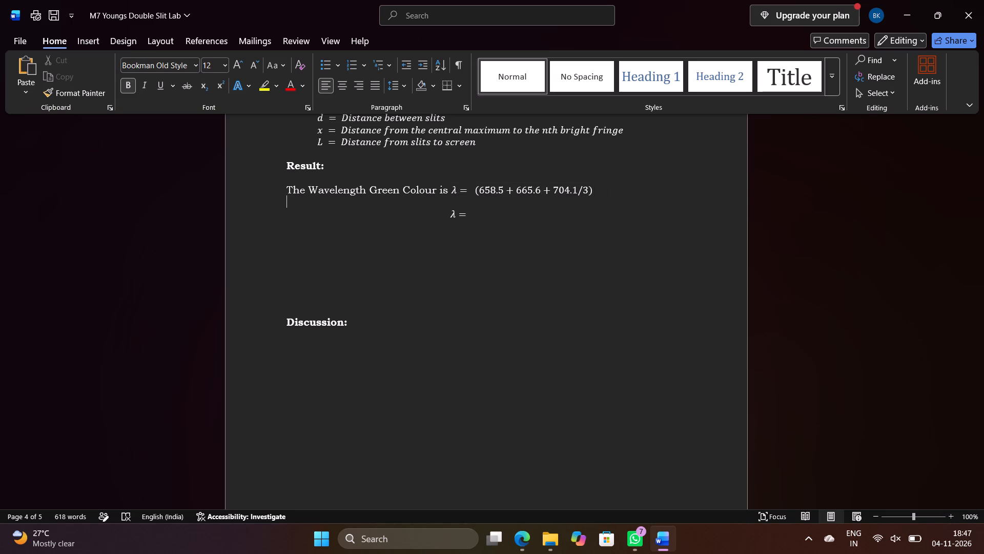
left_click(476, 211)
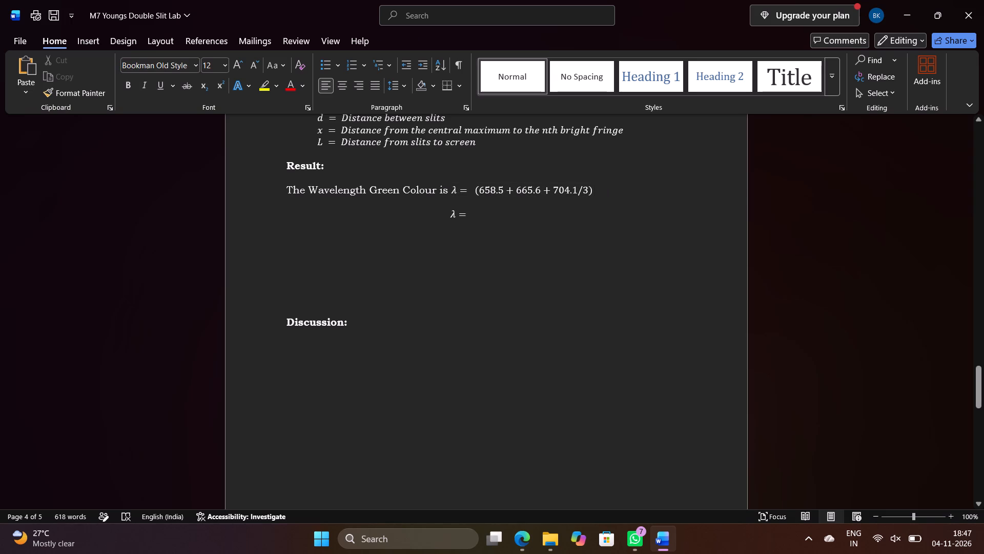
key("space")
type("676.")
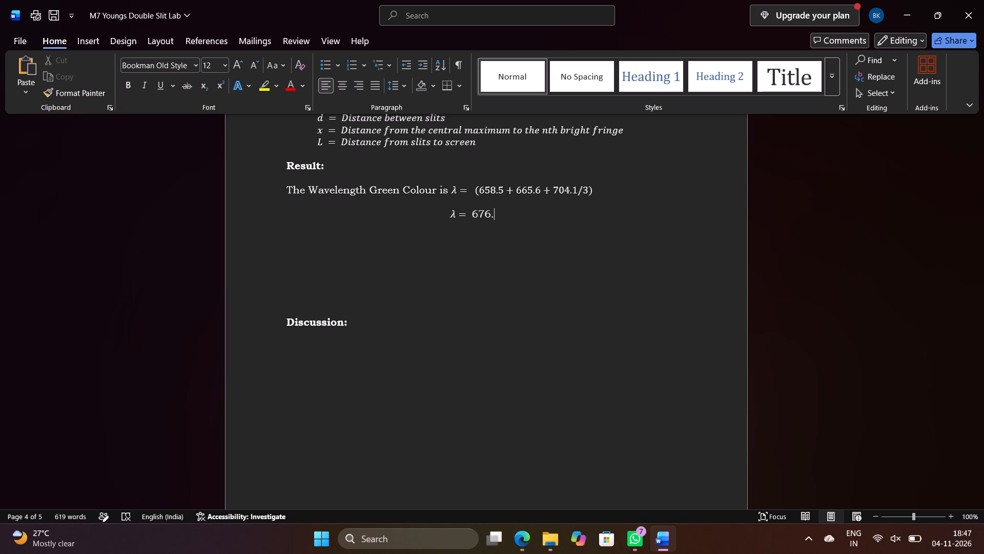
key("0")
key("space")
type("nm")
Remove five blank lines above the Discussion heading to bring it closer to the Result section.
left_click(285, 319)
key("BackSpace")
key("BackSpace")
key("BackSpace")
key("BackSpace")
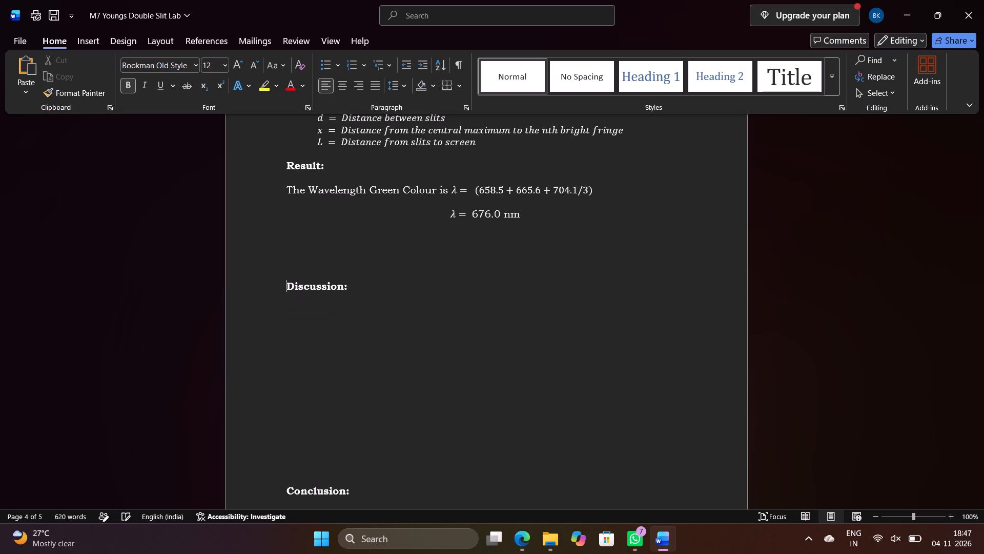
key("BackSpace")
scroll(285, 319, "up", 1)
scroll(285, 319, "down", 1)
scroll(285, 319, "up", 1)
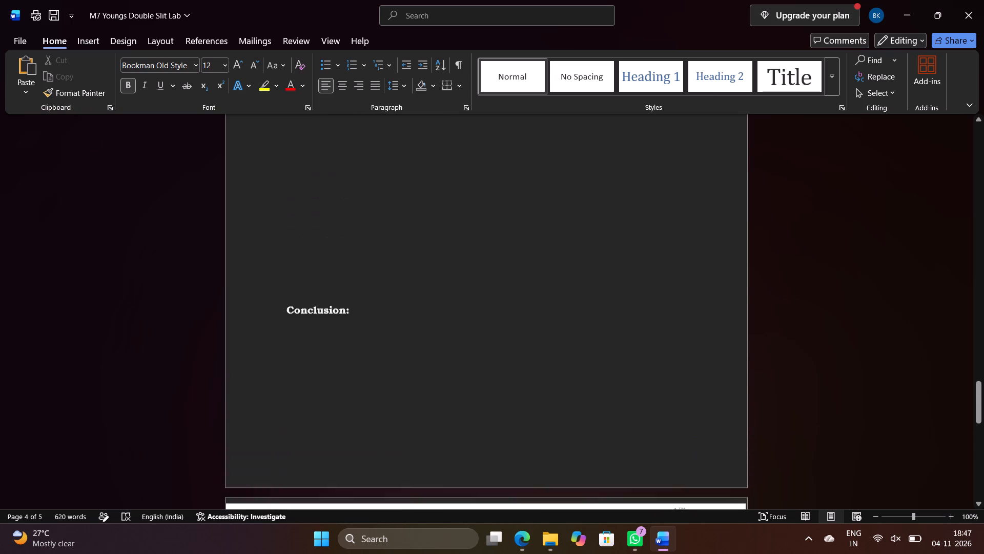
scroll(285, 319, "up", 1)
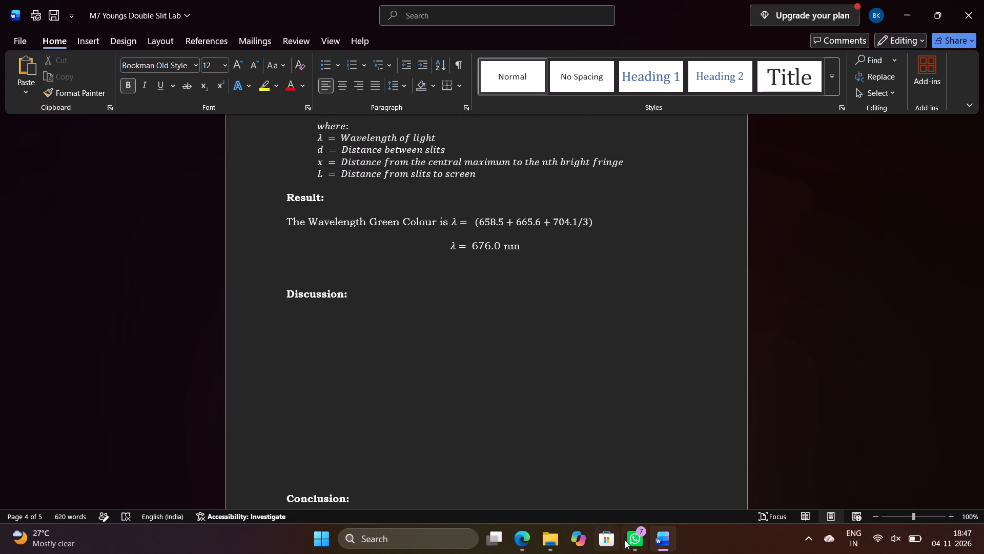
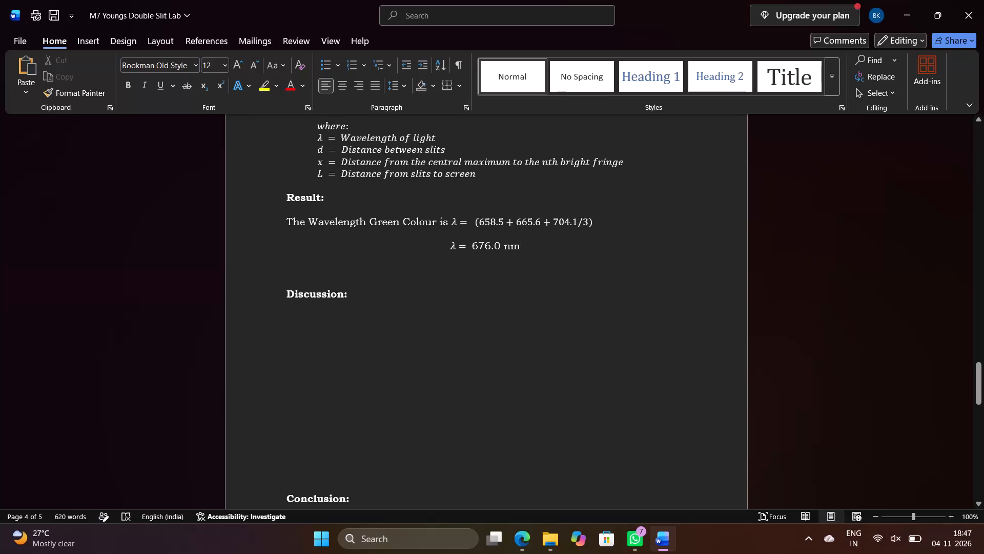
Paste the copied paragraph beginning "The interference pattern consisting of alternate bright and dark fringes" beneath the Discussion heading.
key("ctrl+v")
Remove eight blank lines above the Conclusion heading to bring it closer to the Discussion paragraph.
scroll(309, 322, "down", 1)
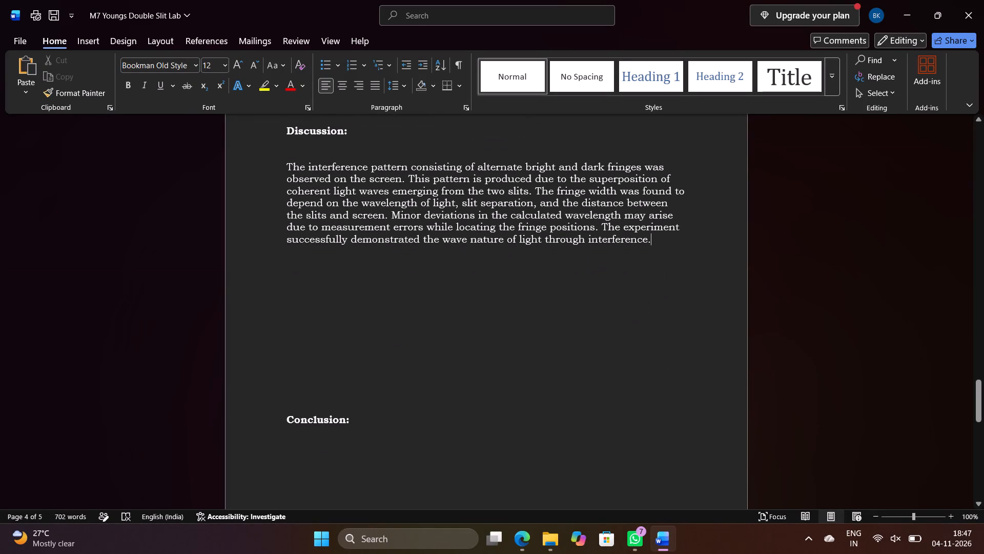
left_click(285, 415)
key("BackSpace")
key("BackSpace")
key("BackSpace")
key("BackSpace")
key("BackSpace")
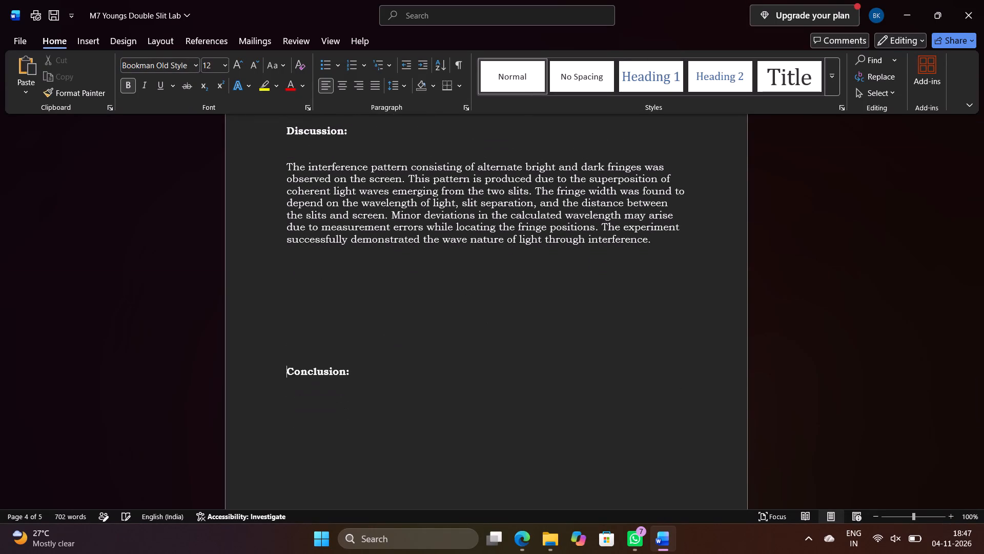
key("BackSpace")
key("BackSpace")
key("BackSpace")
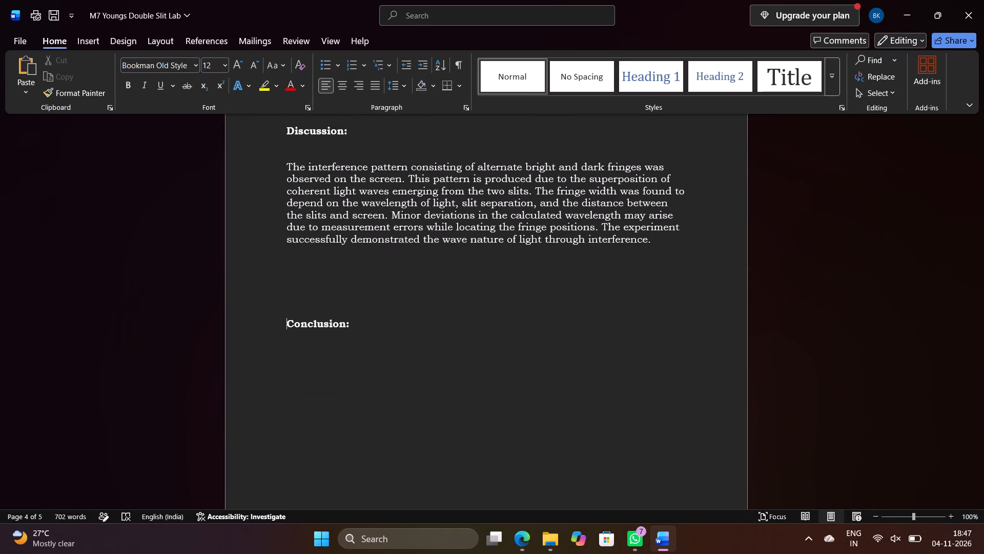
scroll(285, 415, "down", 1)
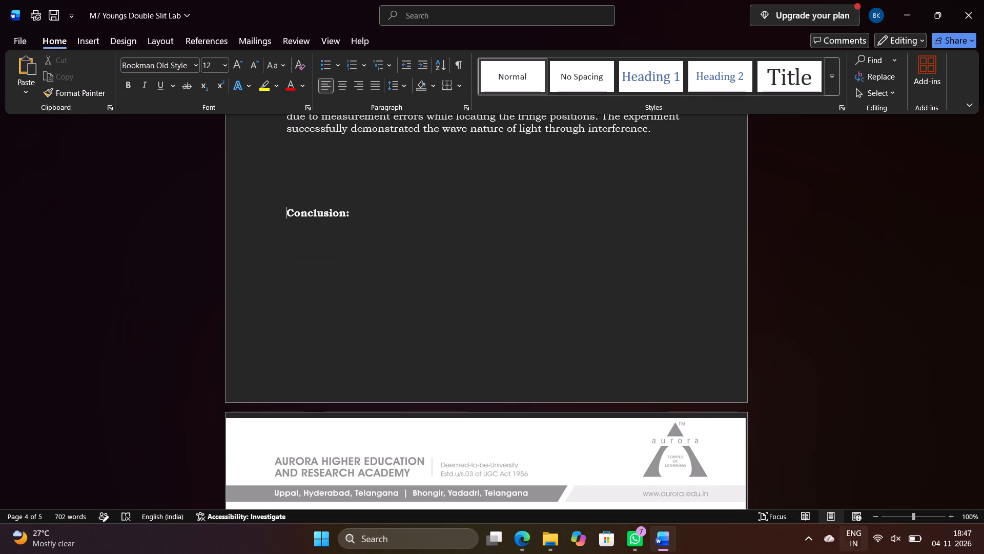
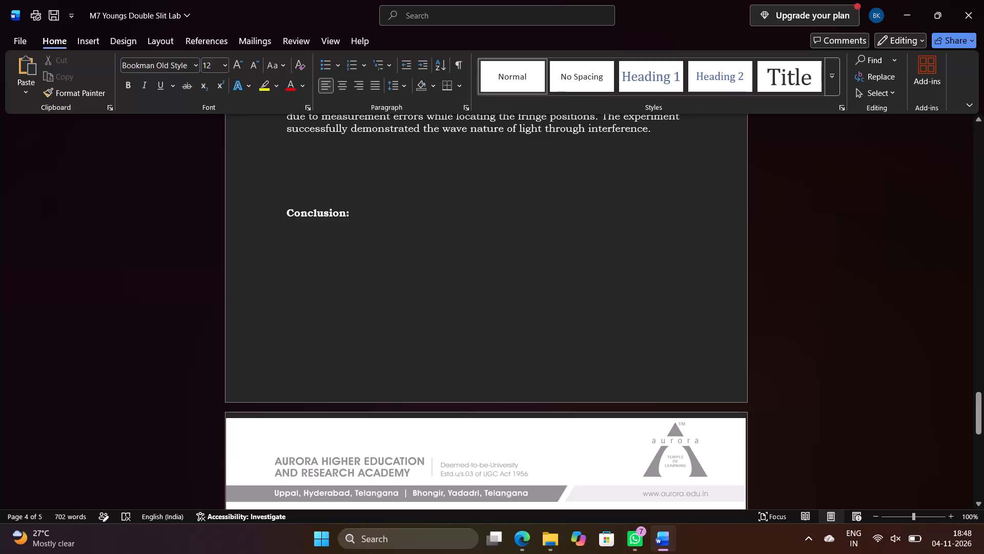
Paste the copied conclusion paragraph about Young's Double Slit Experiment and the PhET simulation under the Conclusion heading.
key("ctrl+v")
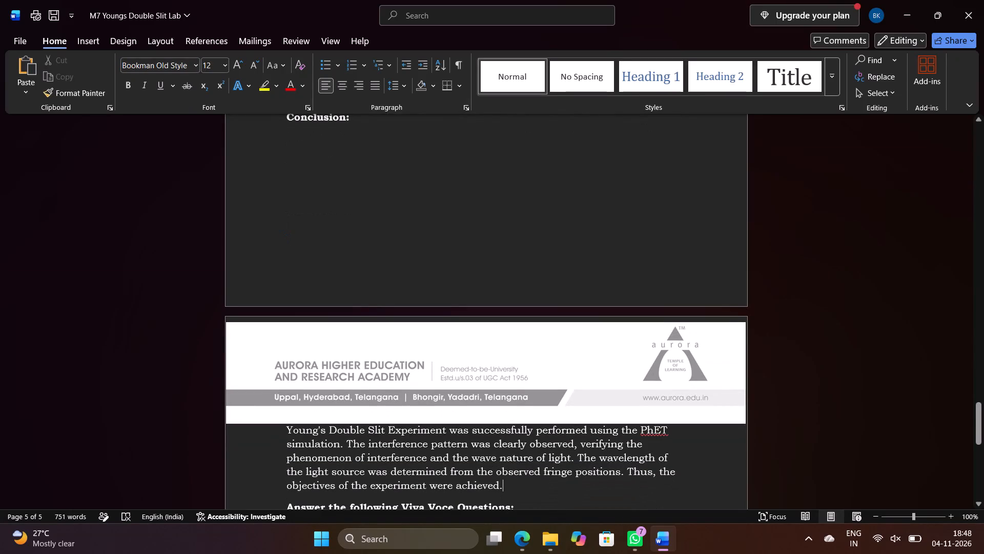
Remove the extra blank line between the Discussion heading and its paragraph.
scroll(260, 341, "up", 1)
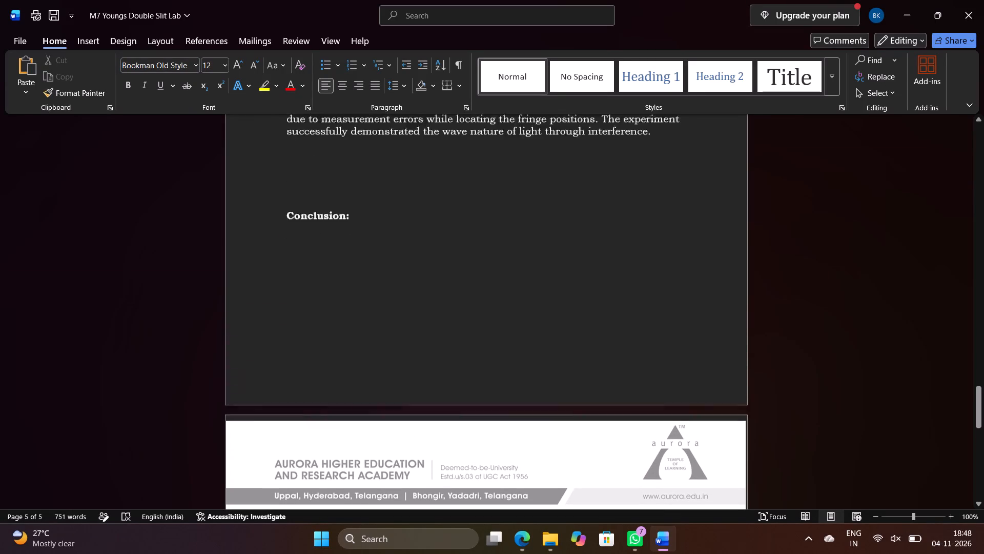
scroll(260, 341, "up", 1)
scroll(285, 191, "up", 1)
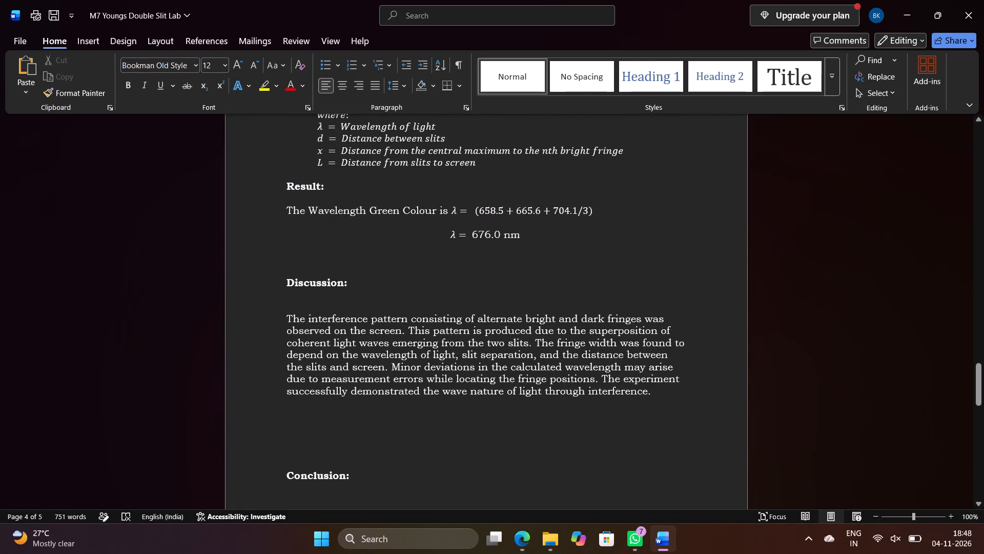
left_click(284, 314)
key("BackSpace")
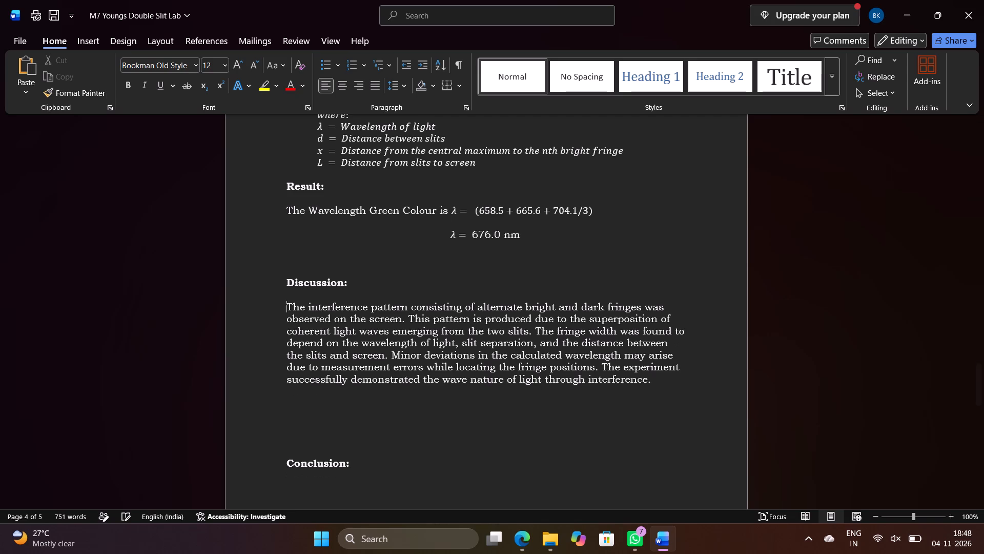
Remove three blank lines above the Conclusion heading to bring it closer to the Discussion paragraph.
left_click(281, 462)
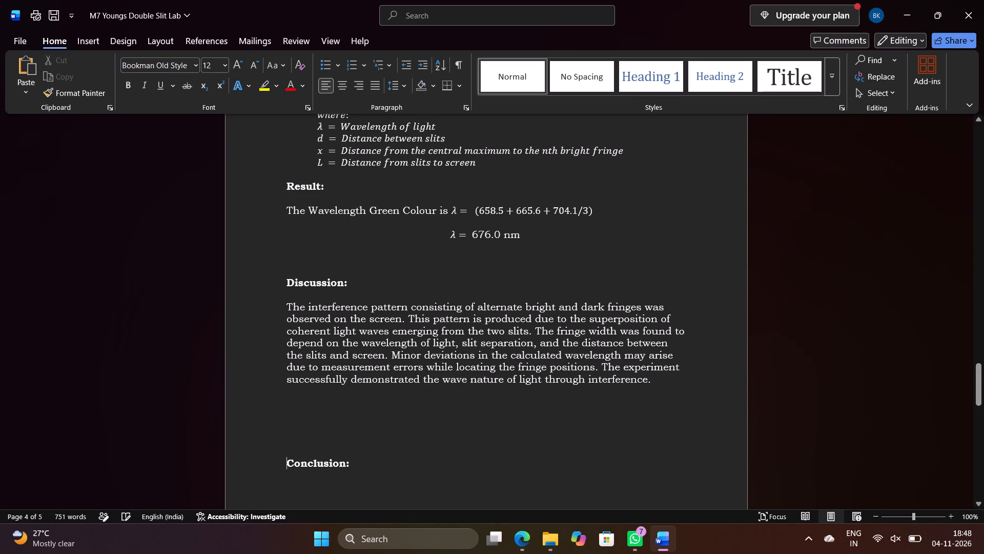
key("BackSpace")
key("BackSpace")
key("BackSpace")
scroll(281, 462, "down", 1)
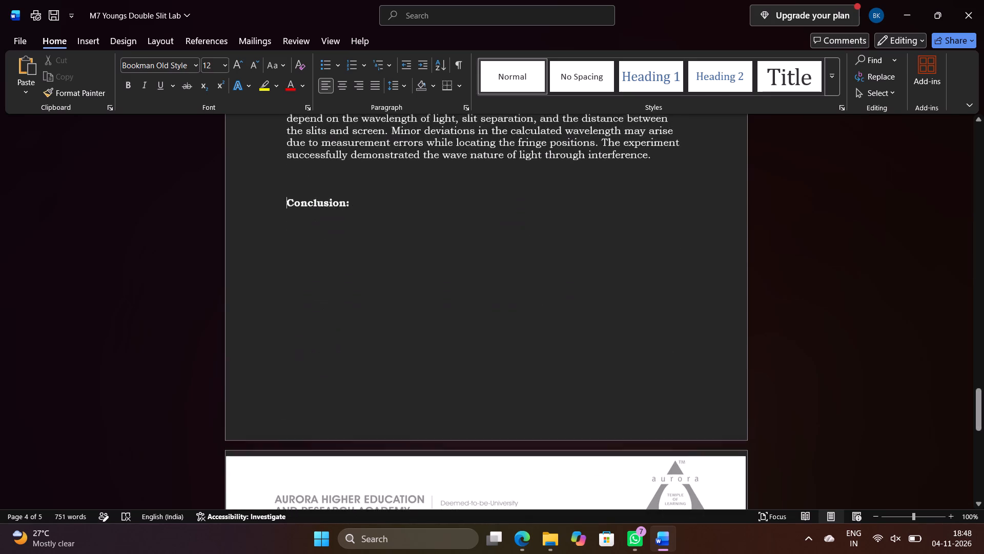
Bring the conclusion paragraph up to the same page as the Conclusion heading, leaving two blank lines between them.
scroll(281, 462, "down", 1)
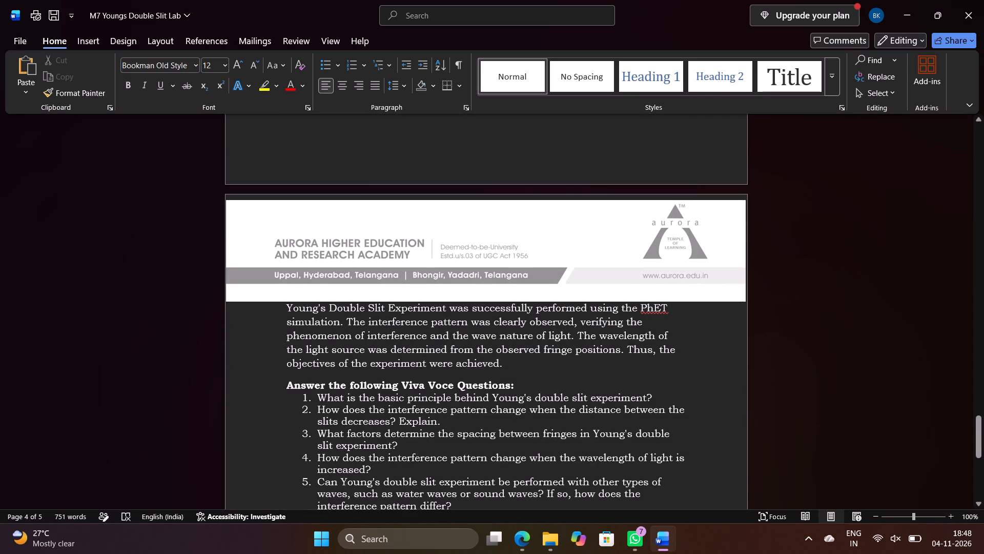
left_click(283, 312)
key("BackSpace")
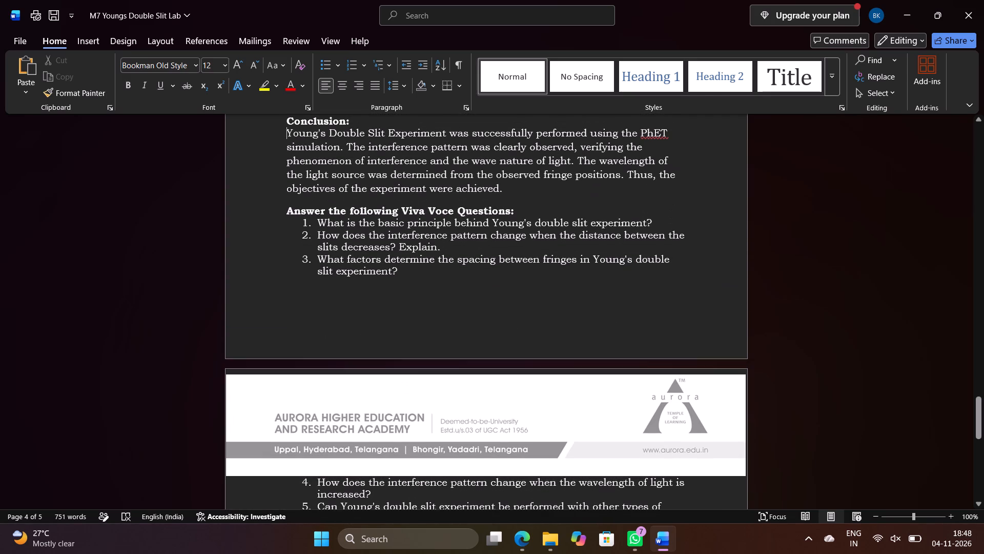
scroll(283, 312, "up", 1)
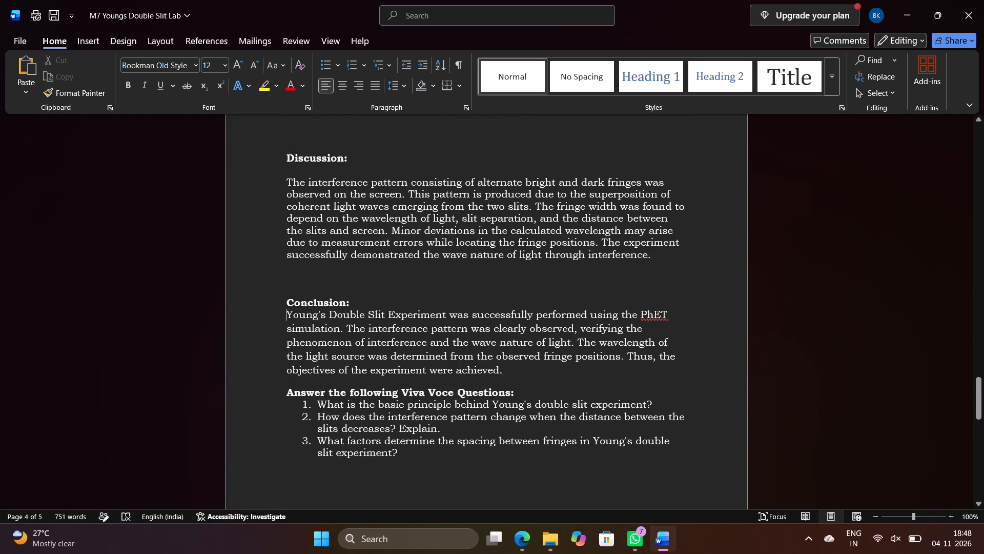
key("Return")
key("Return")
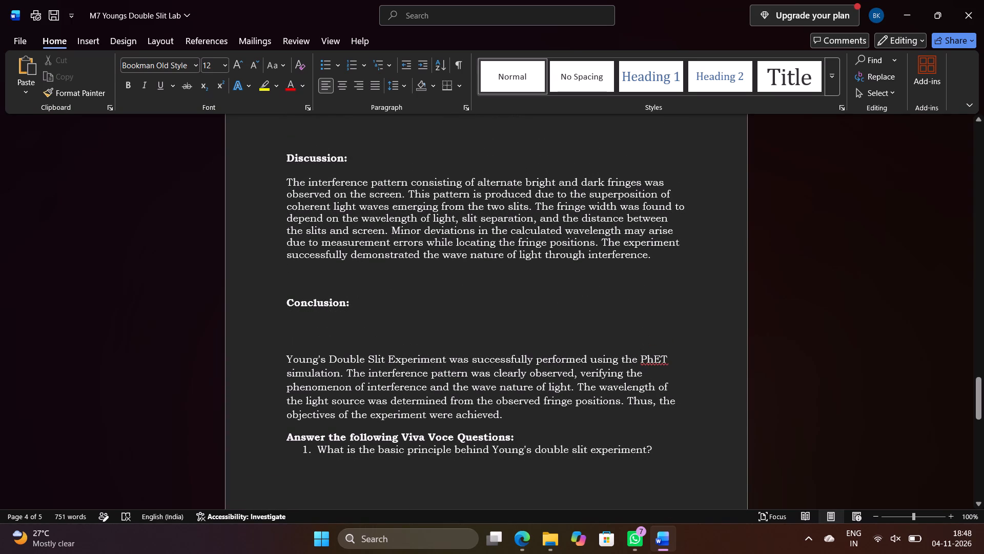
Widen the gap between the Discussion paragraph and the Conclusion heading by one blank line.
left_click(284, 301)
key("BackSpace")
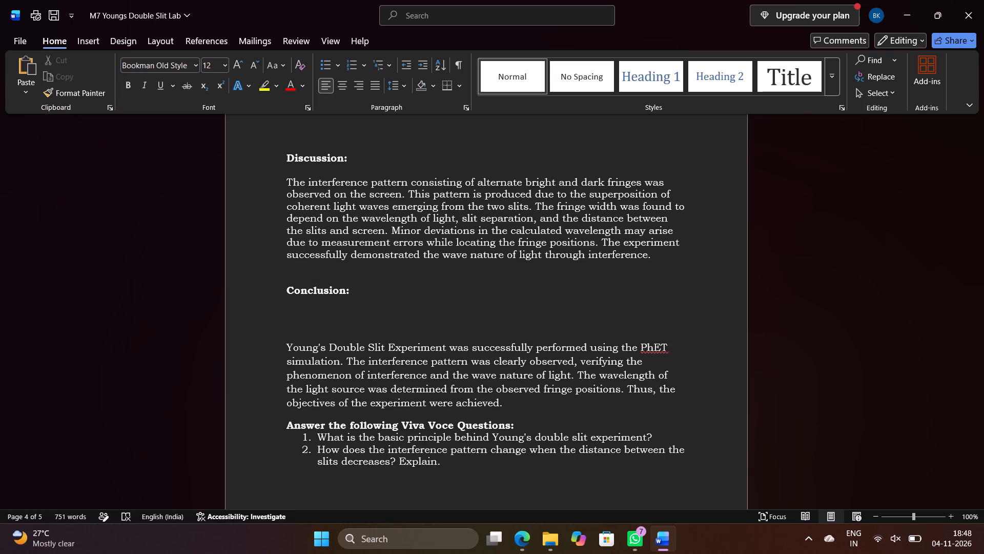
key("Return")
key("Return")
Remove one blank line between the Conclusion heading and its paragraph.
scroll(284, 301, "down", 1)
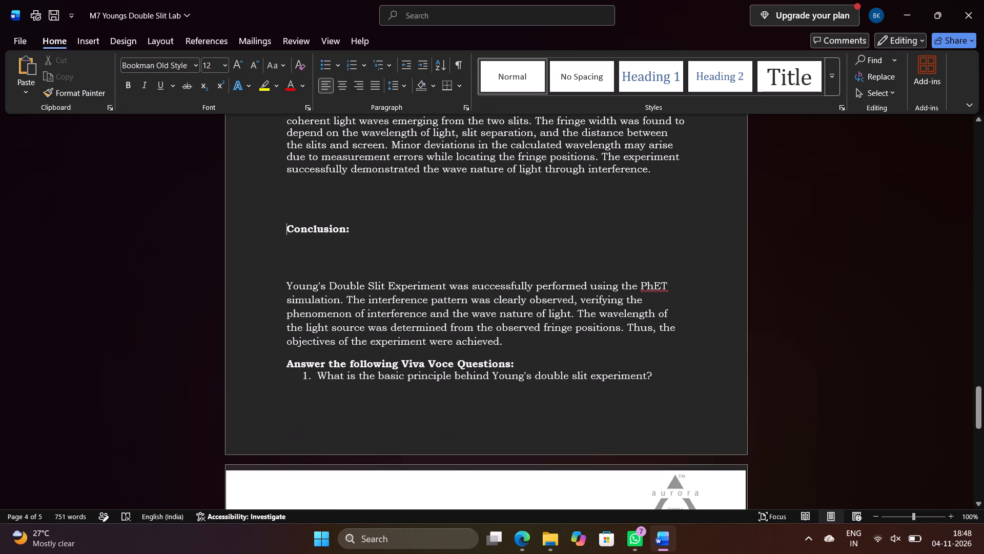
left_click(285, 281)
key("BackSpace")
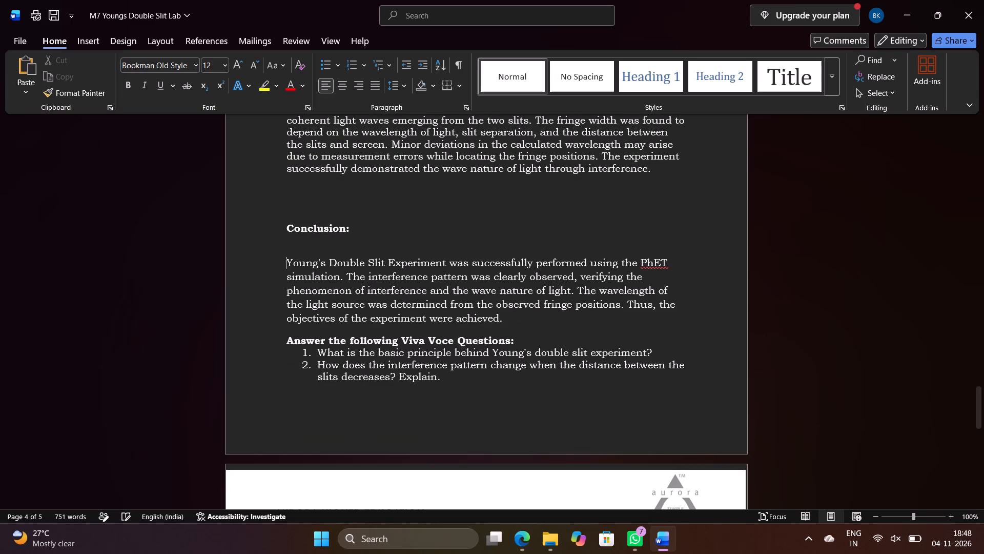
Insert four blank lines before the Answer the following Viva Voce Questions heading to push it onto the next page.
left_click(286, 339)
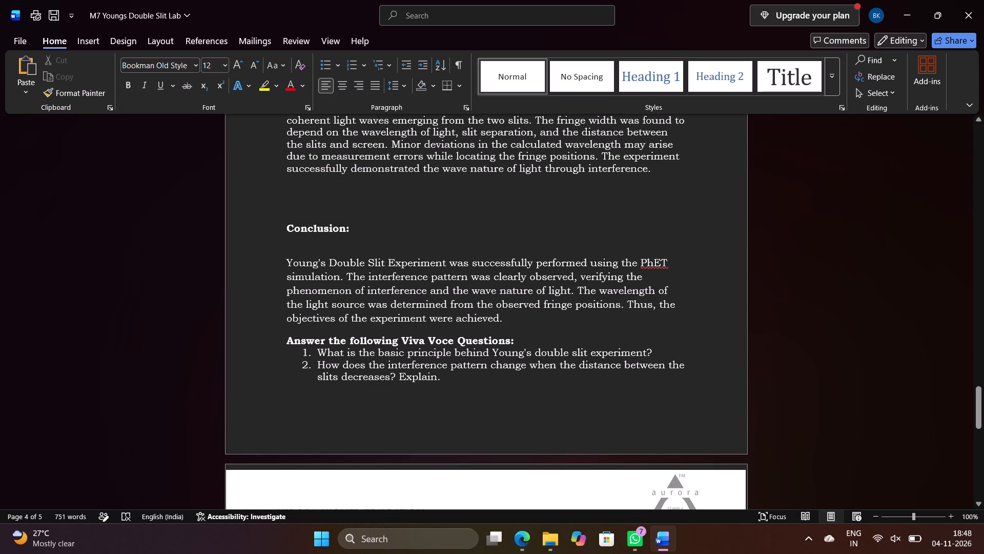
key("Return")
key("Return")
key("Return")
key("Return")
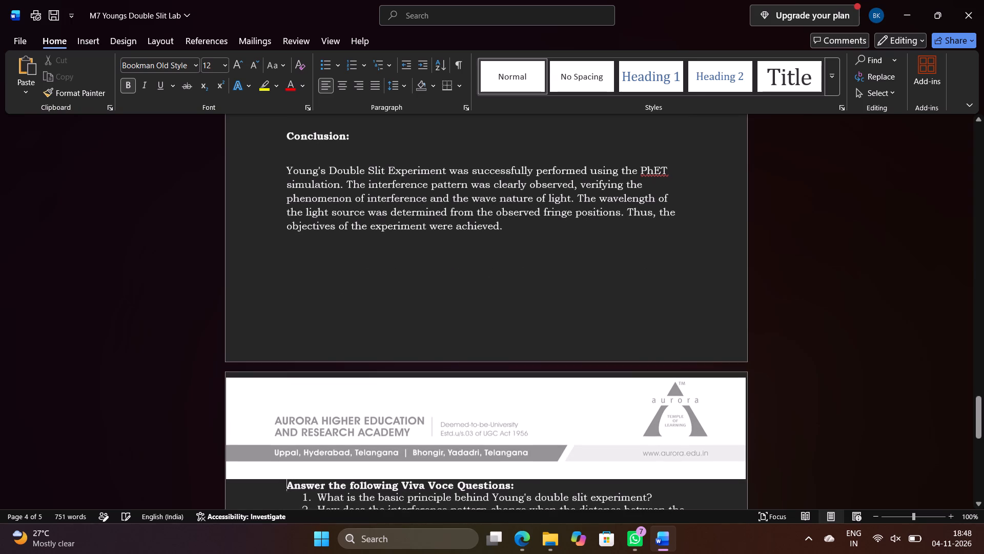
Insert four empty list lines between the first and second viva voce questions.
scroll(286, 339, "down", 2)
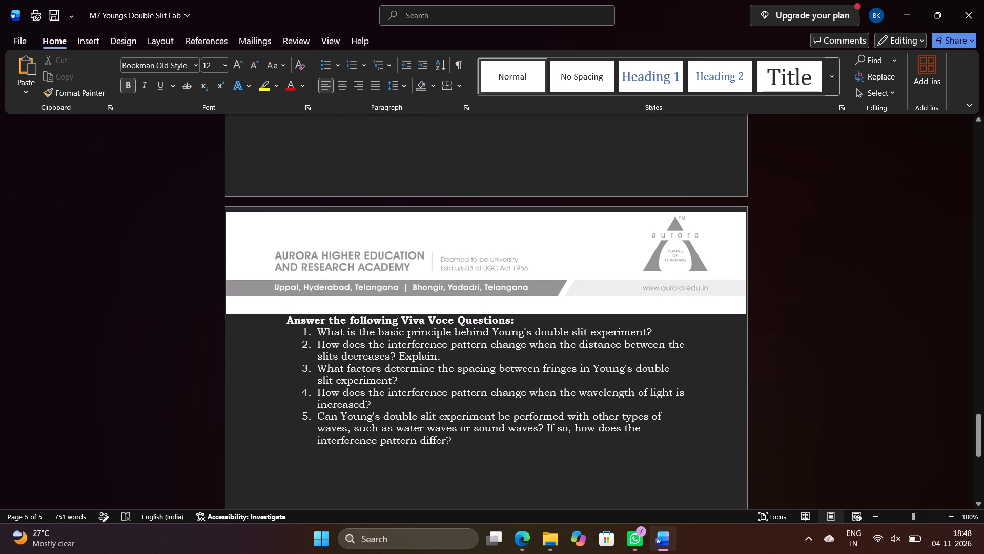
left_click(300, 344)
key("Return")
key("Return")
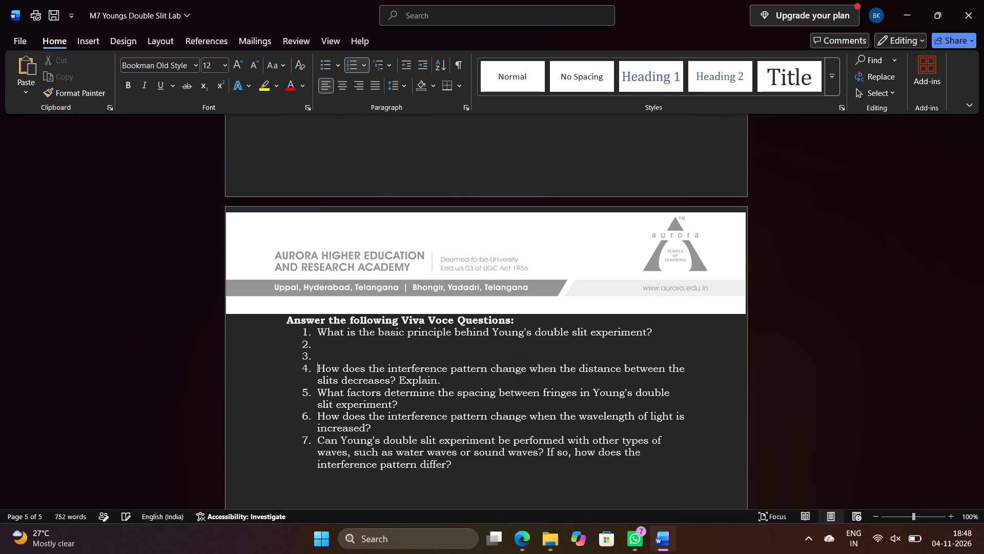
key("Return")
key("Return")
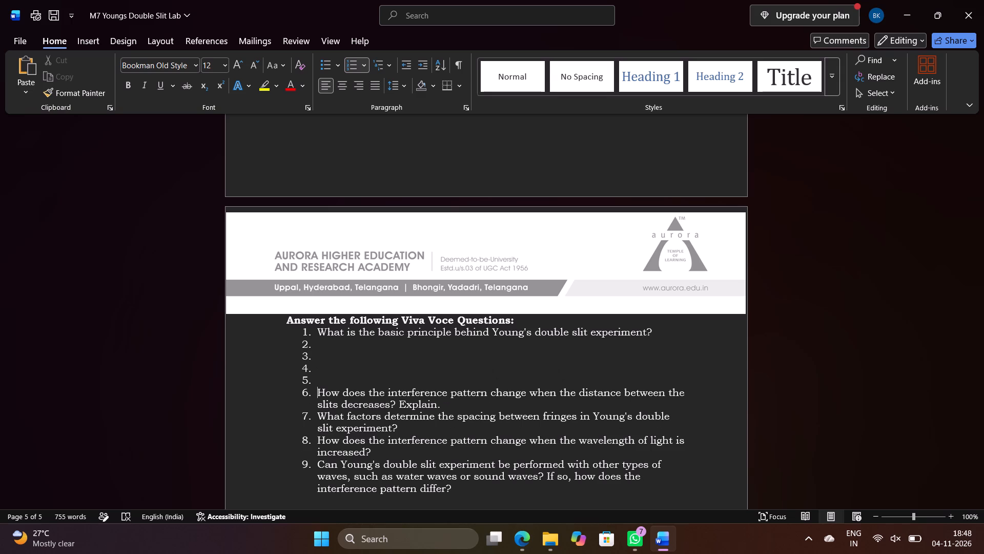
Remove the list number from the first empty line below the first viva voce question.
left_click_drag(301, 346, 305, 358)
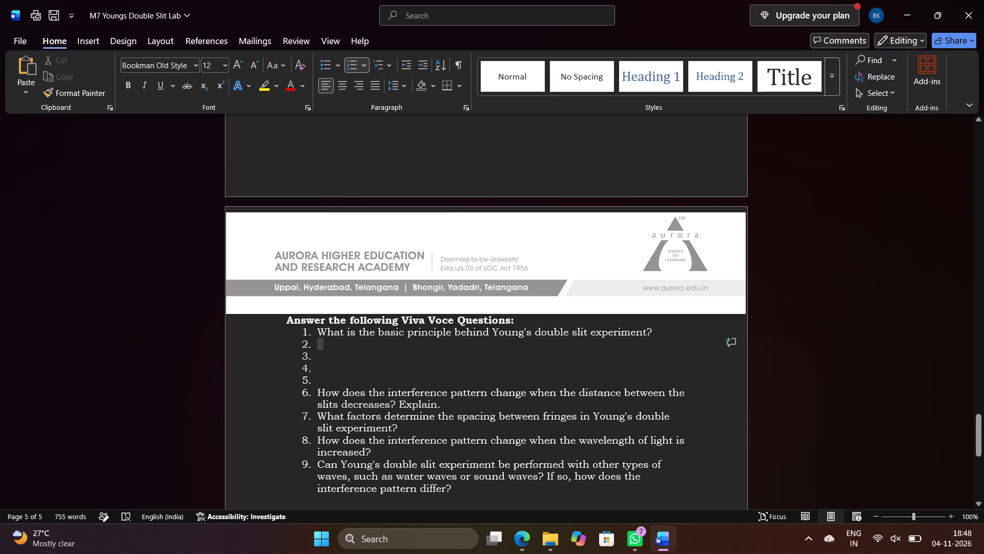
left_click_drag(305, 358, 304, 368)
left_click(300, 354)
left_click_drag(303, 345, 304, 357)
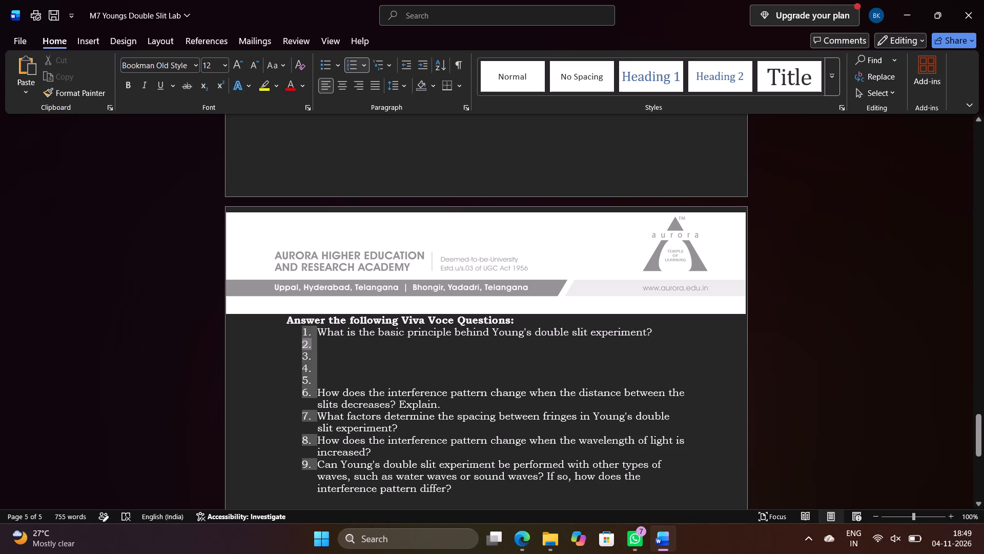
key("BackSpace")
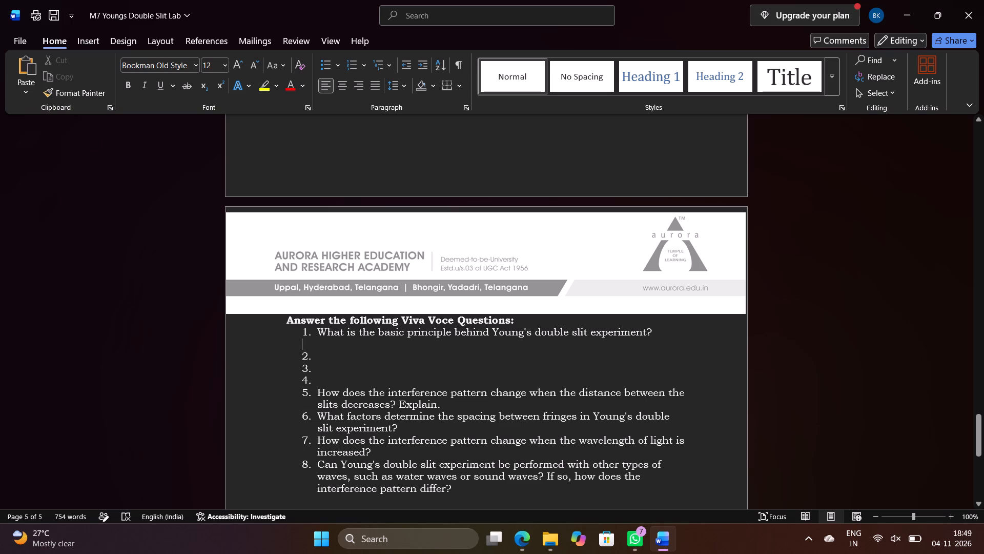
Remove the list numbers from the remaining three empty lines between the first and second viva voce questions.
left_click(311, 352)
left_click(331, 361)
key("BackSpace")
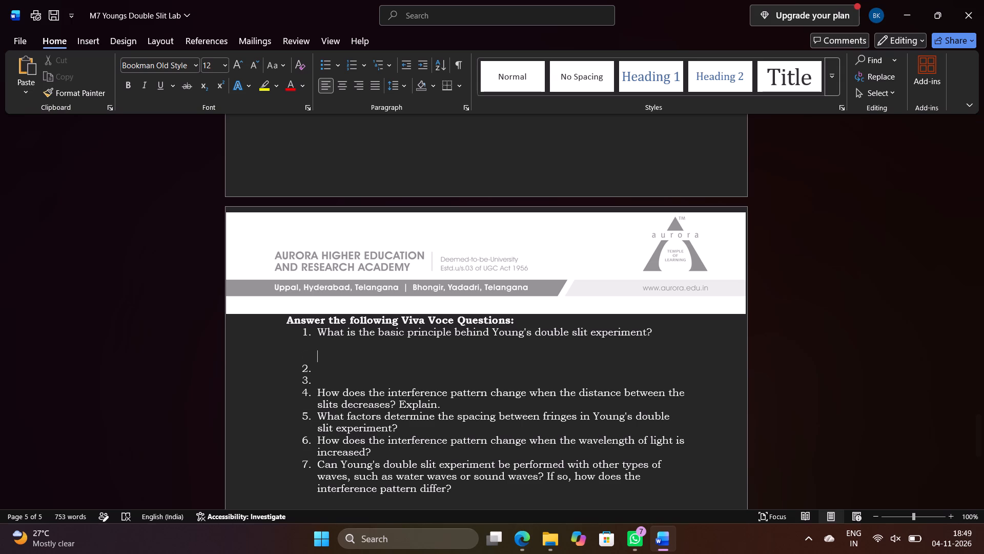
key("Down")
key("BackSpace")
key("Down")
key("BackSpace")
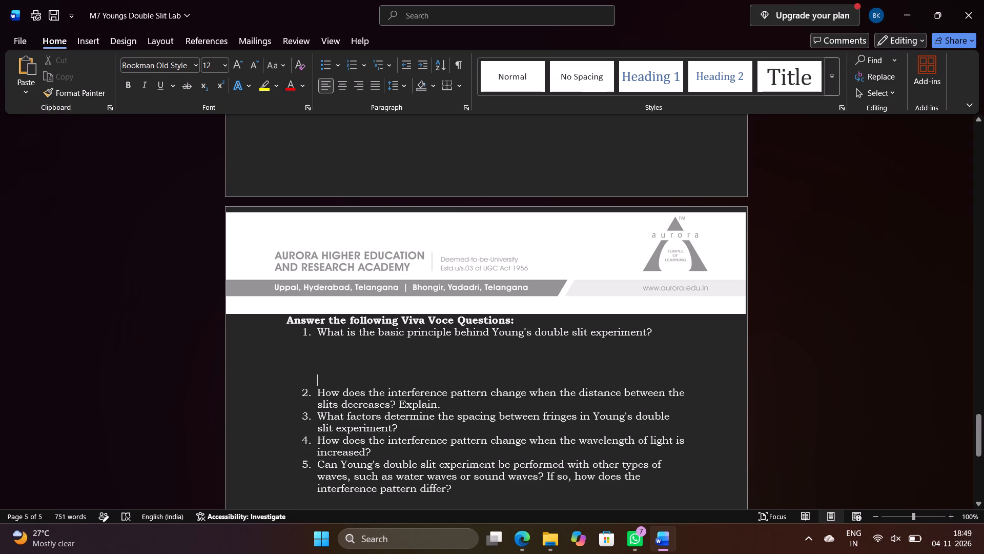
Add the answer label "ANS:" on the line directly below the first viva voce question.
left_click(312, 350)
key("Up")
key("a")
key("BackSpace")
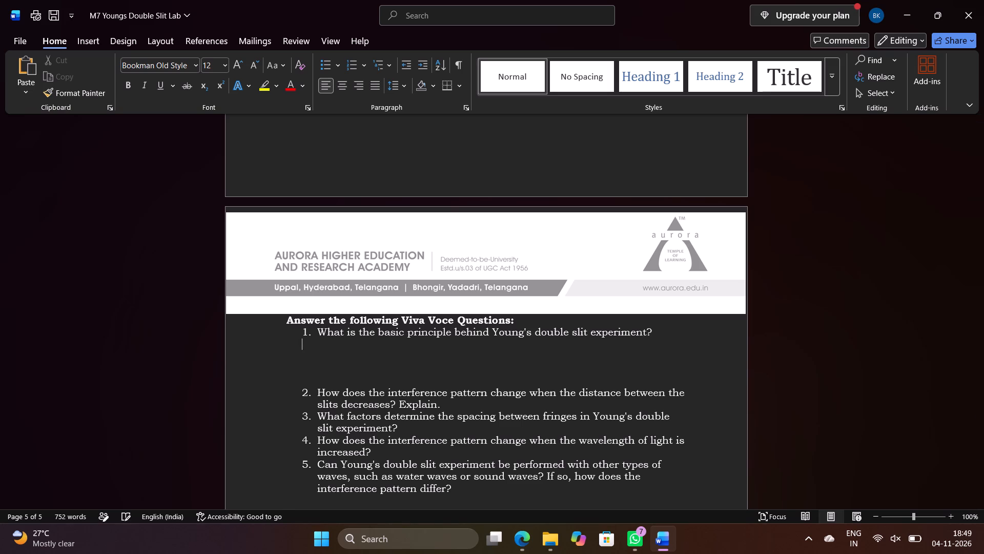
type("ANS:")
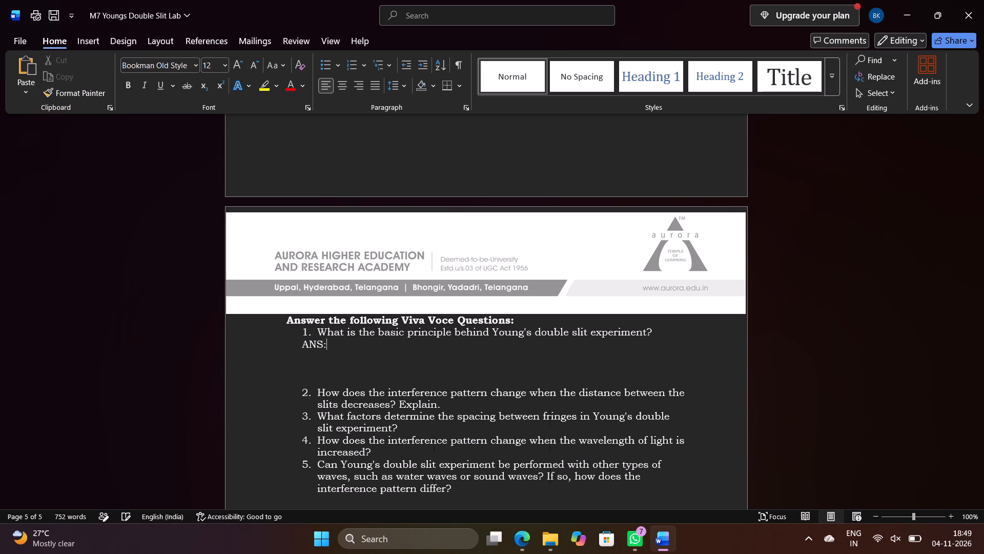
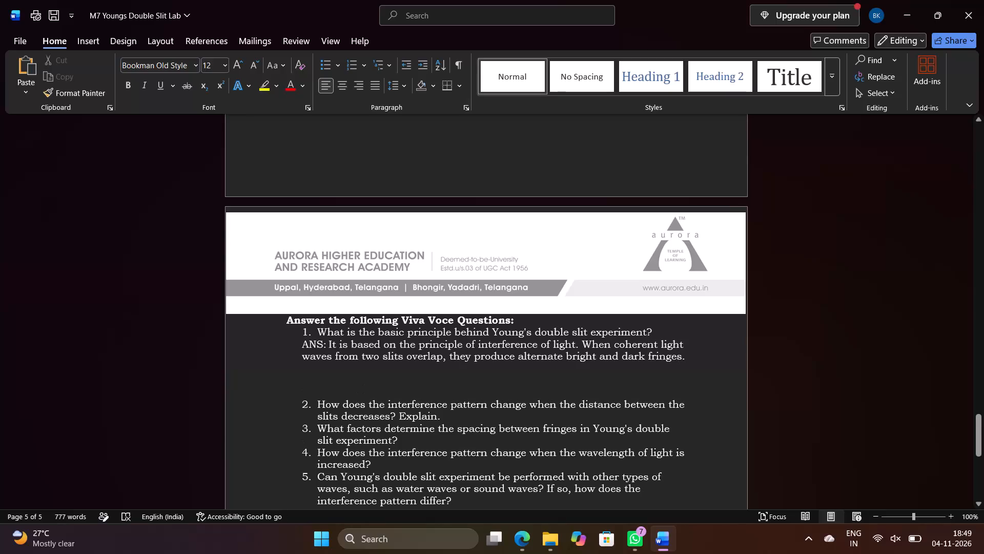
Insert a blank line between the first viva voce question and its answer.
left_click(295, 342)
key("Return")
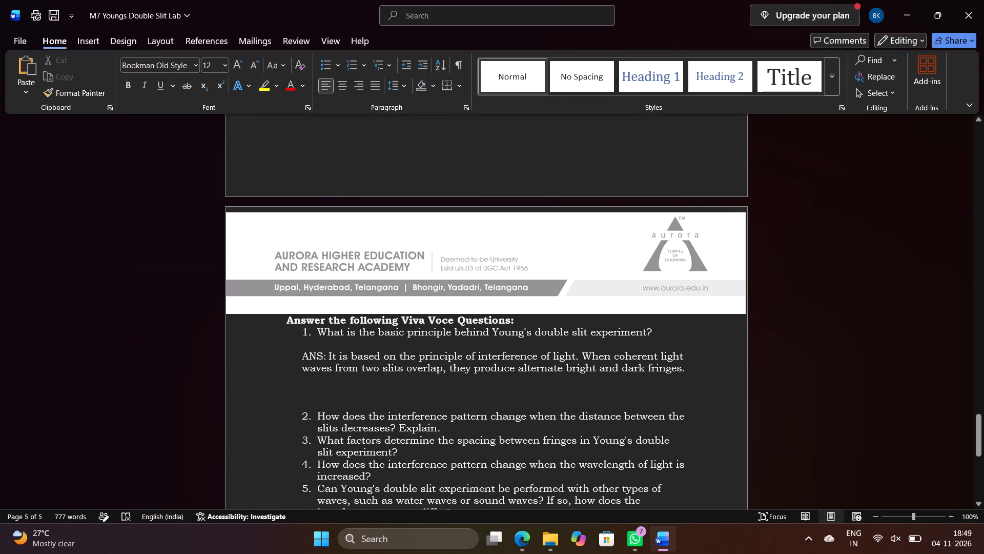
Make the ANS label at the start of the first viva voce answer bold.
left_click_drag(321, 354, 315, 356)
left_click_drag(315, 356, 302, 353)
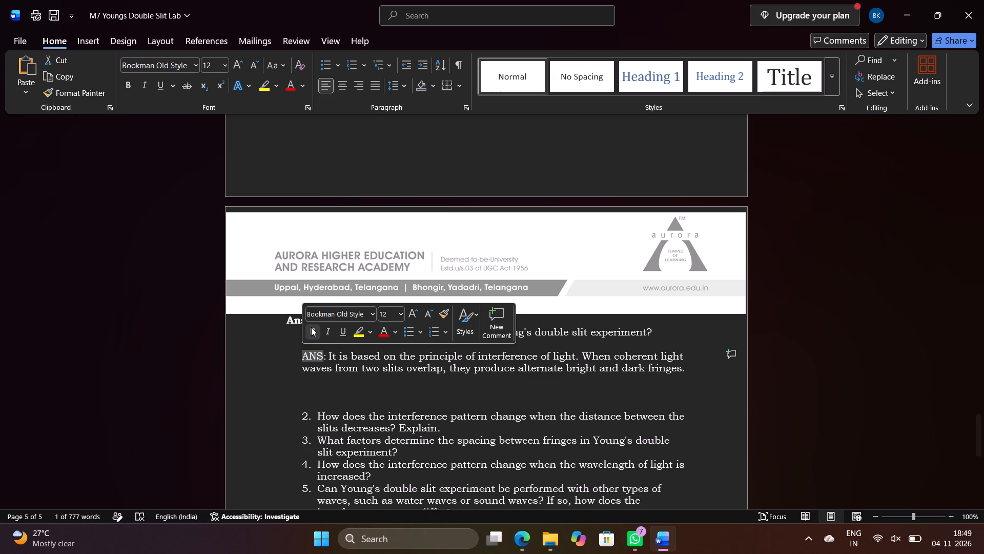
left_click(311, 327)
left_click(278, 401)
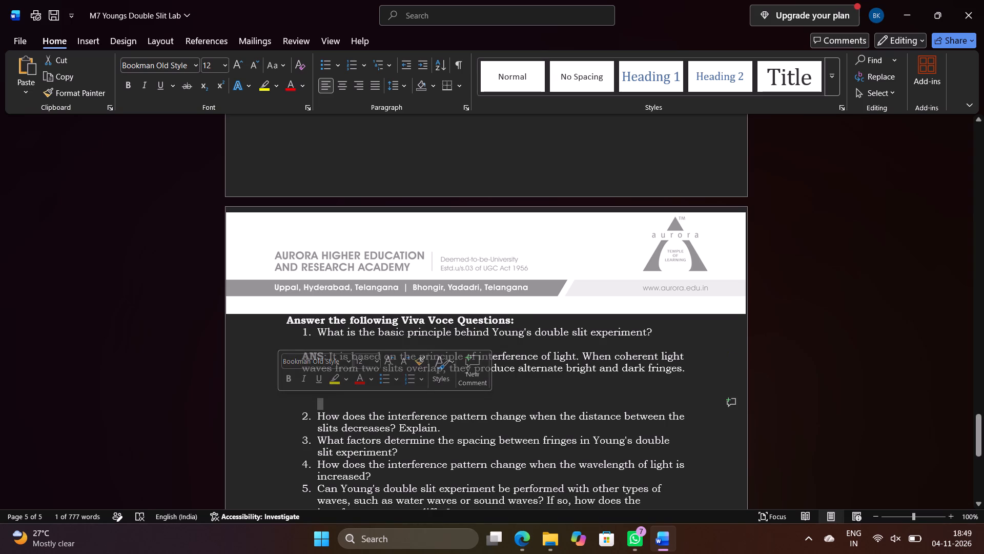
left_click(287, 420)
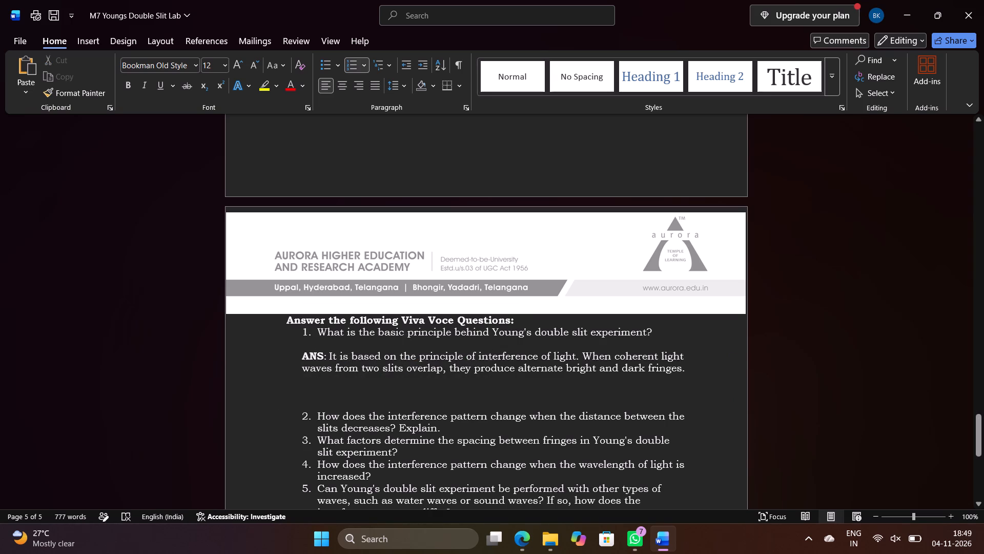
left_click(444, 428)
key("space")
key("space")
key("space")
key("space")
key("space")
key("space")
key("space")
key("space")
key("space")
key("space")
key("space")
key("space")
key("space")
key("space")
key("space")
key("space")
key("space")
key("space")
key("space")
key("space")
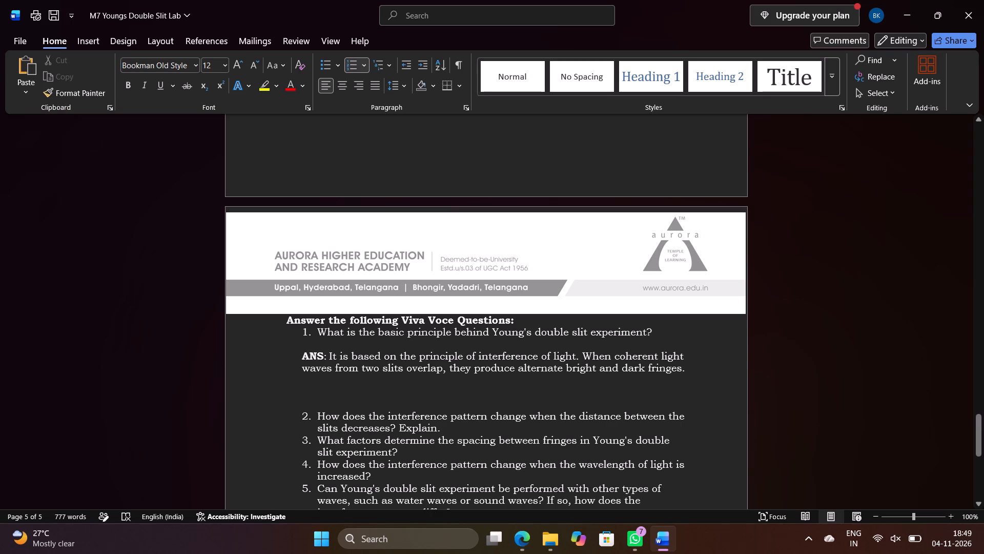
Insert four unnumbered blank lines between the second and third viva voce questions.
left_click(444, 429)
key("Return")
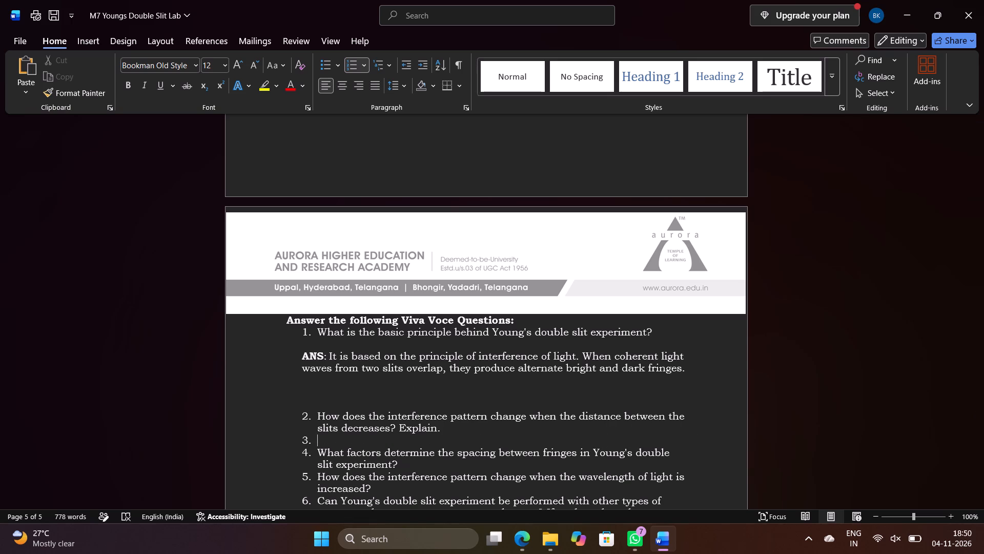
key("BackSpace")
key("BackSpace")
key("Return")
key("Return")
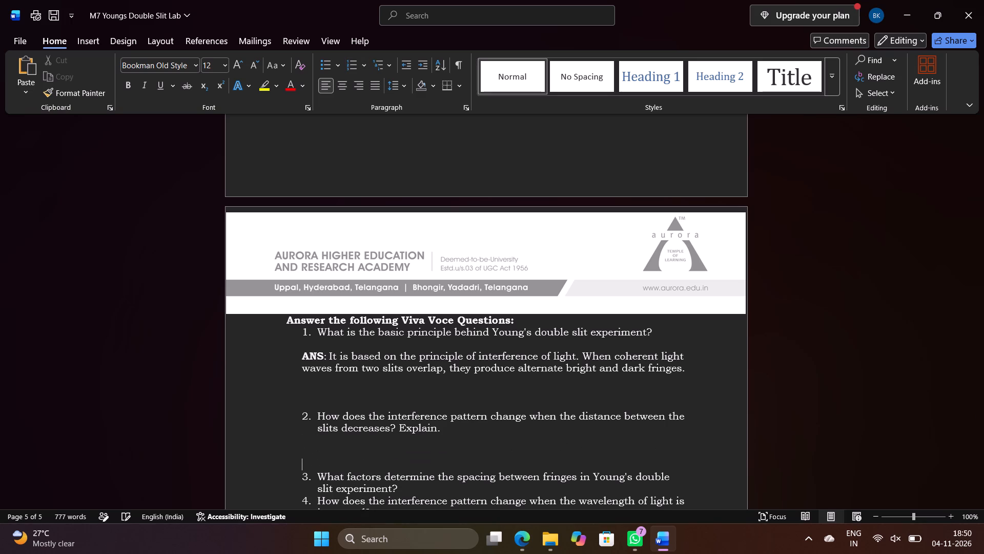
key("Return")
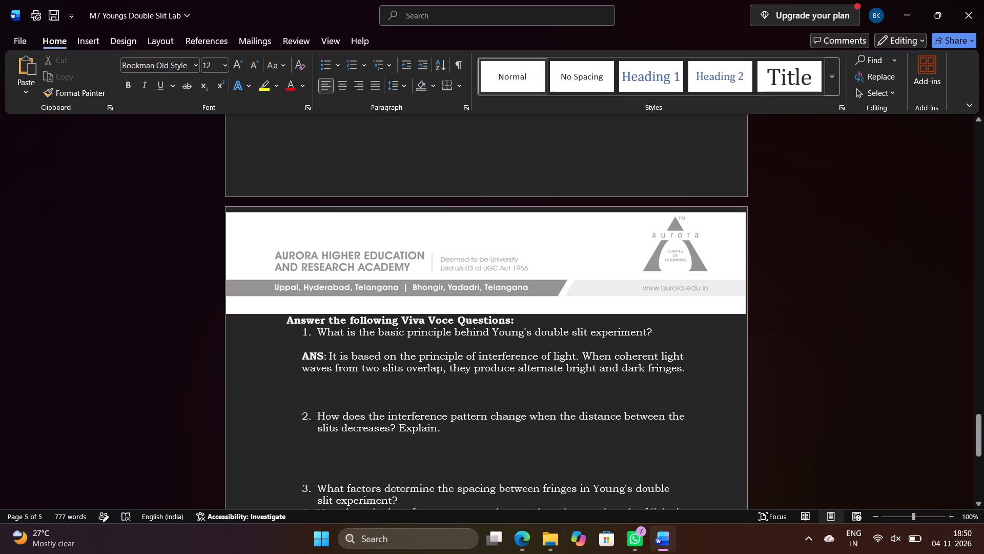
Add the label "ANS:" below the second viva voce question, leaving one blank line between the question and the label.
left_click(318, 446)
type("ANS:")
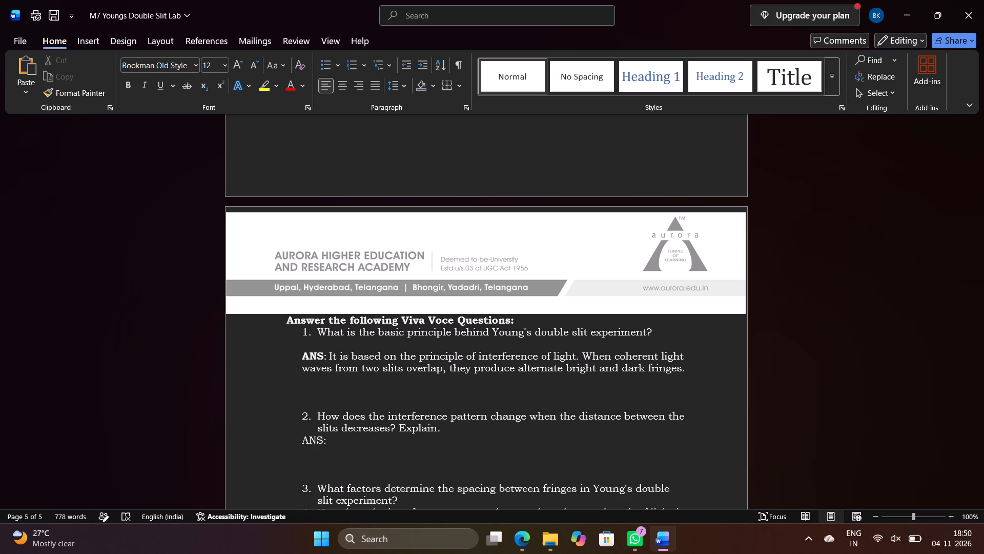
key("Left")
key("Left")
key("Left")
key("Left")
key("Return")
Make the "ANS:" label under the second viva voce question bold.
left_click_drag(318, 446, 328, 447)
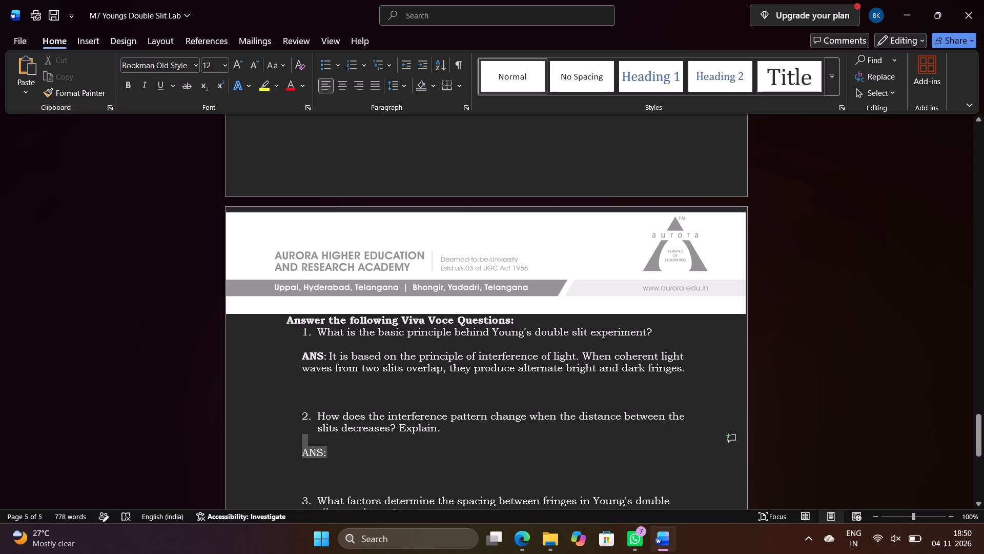
left_click_drag(328, 447, 337, 452)
left_click(346, 431)
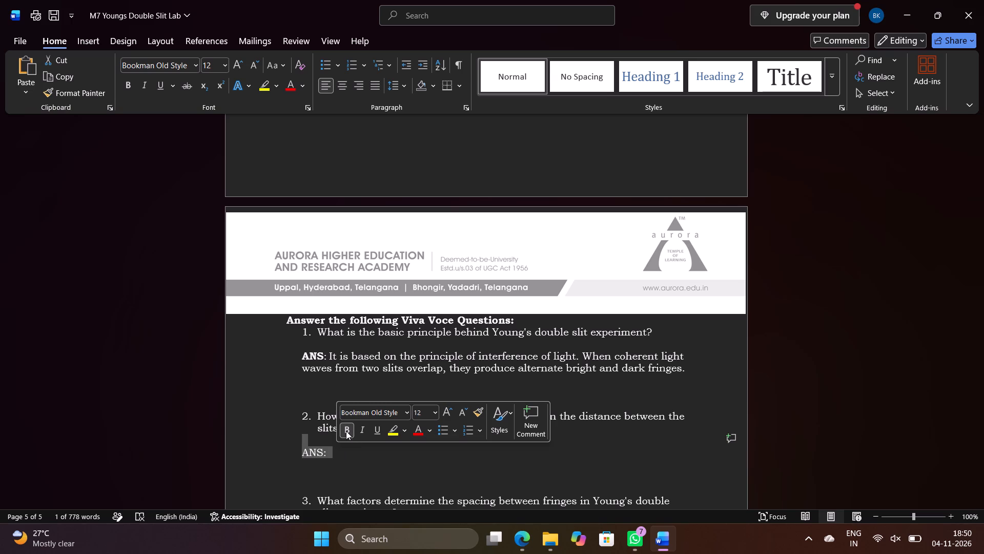
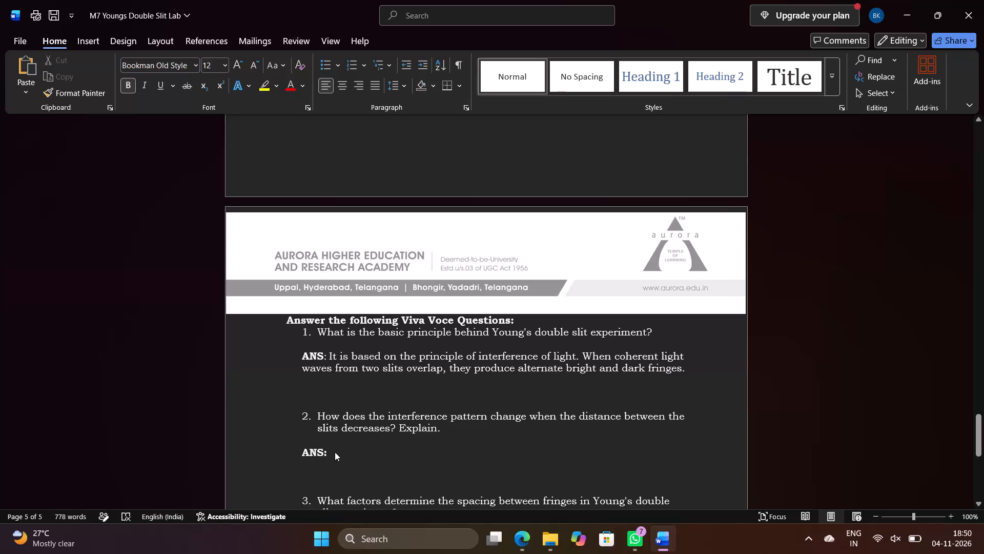
Paste the copied fringe-width answer after the second question's "ANS:" label and remove bold from the answer text only.
key("ctrl+v")
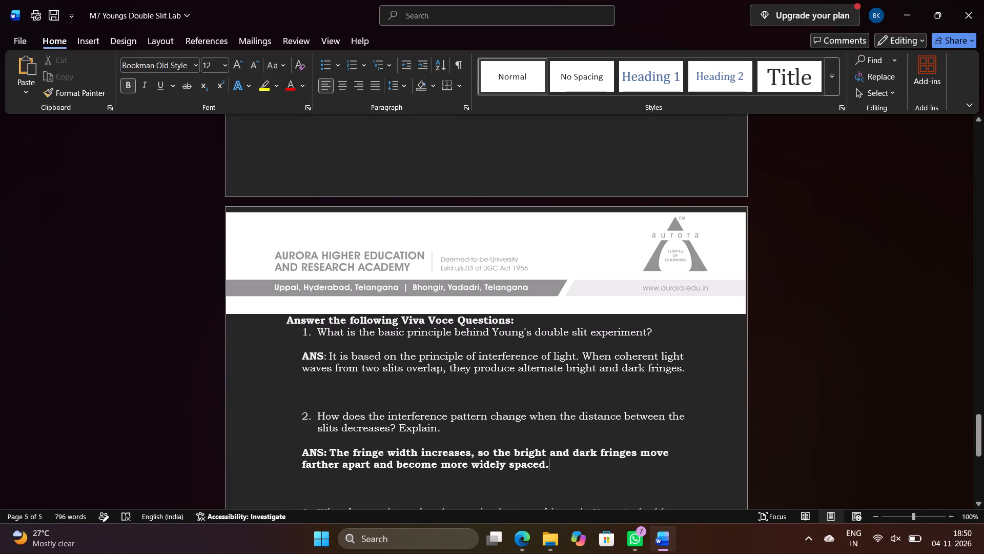
left_click_drag(553, 469, 343, 447)
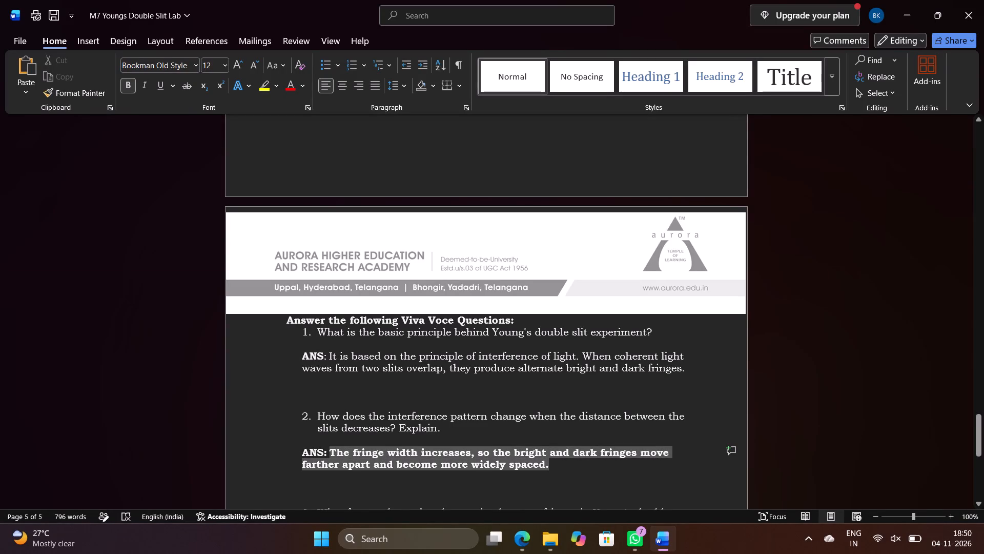
left_click_drag(343, 447, 338, 448)
left_click(344, 424)
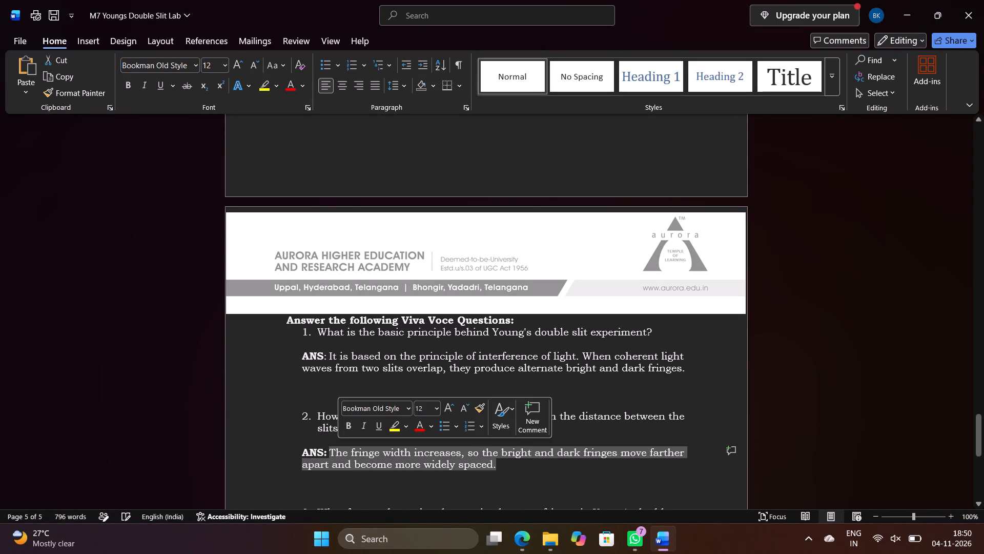
Insert four unnumbered blank lines between the third and fourth viva voce questions.
scroll(370, 476, "down", 1)
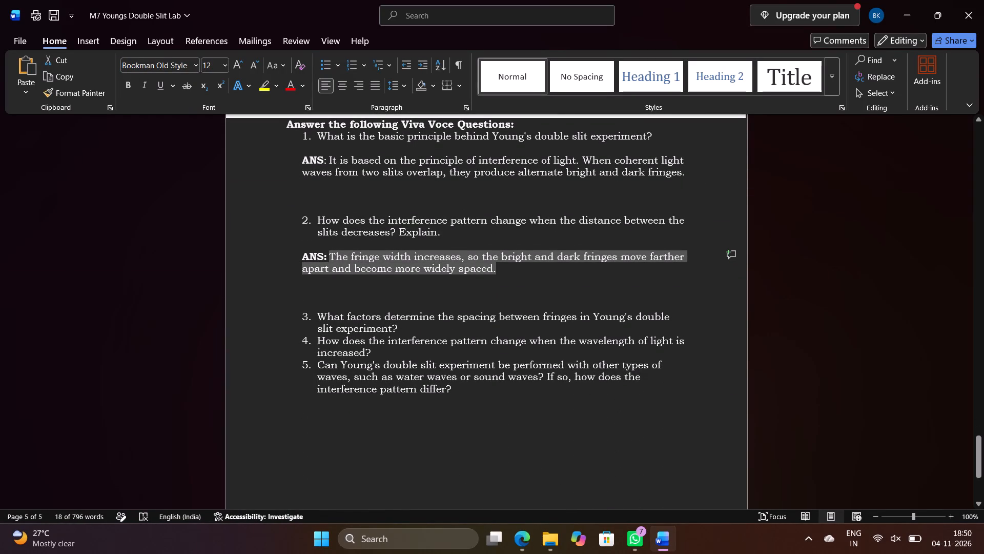
left_click(397, 326)
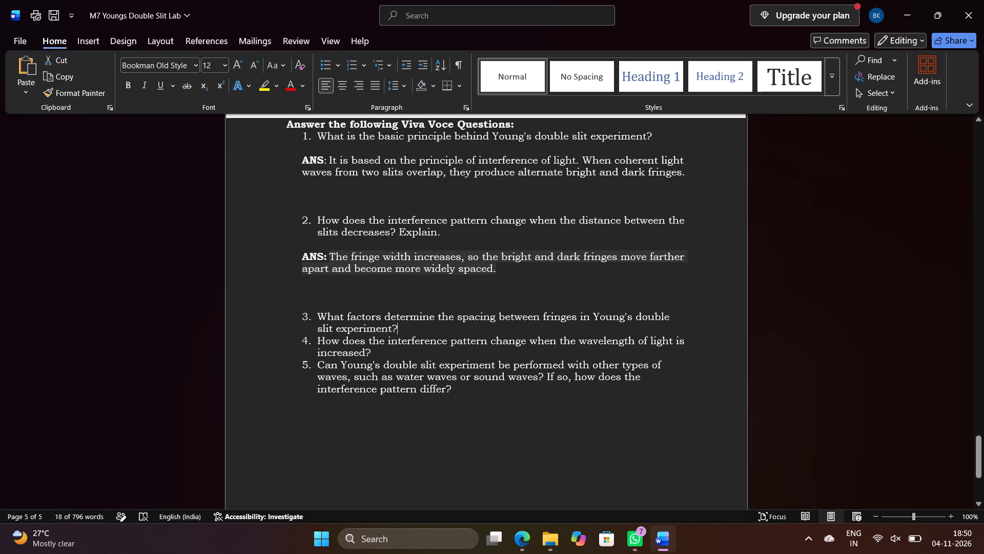
key("Return")
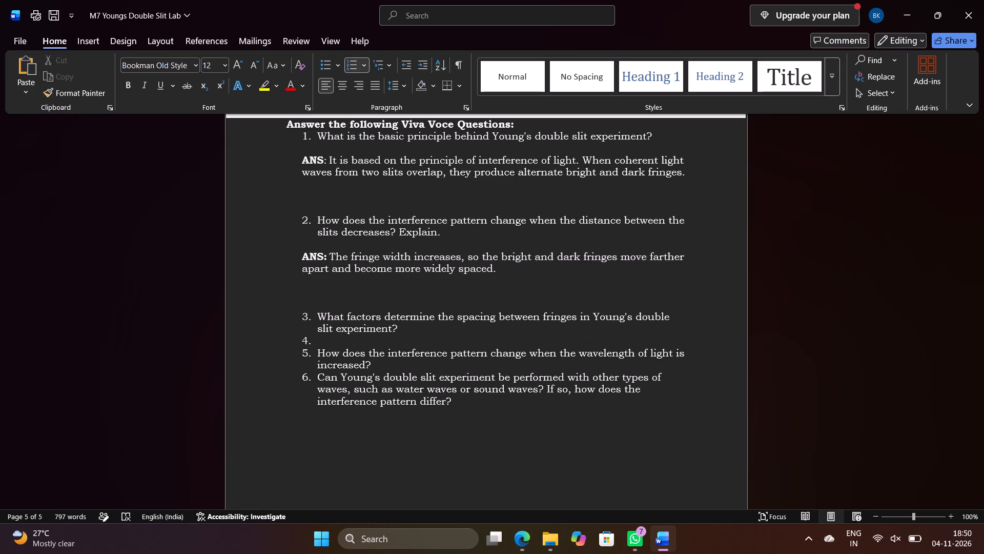
key("BackSpace")
key("Return")
key("Return")
key("Return")
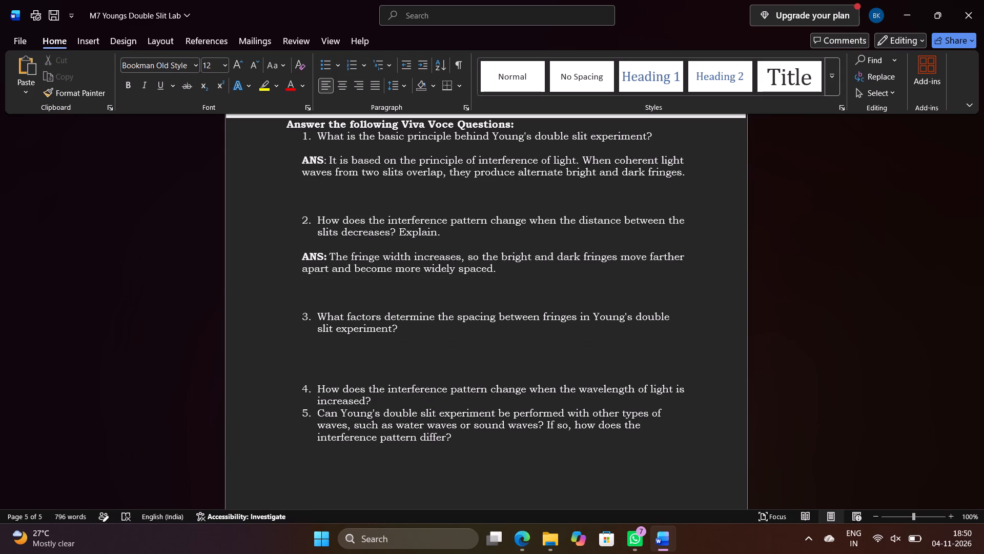
Add the label "ANS:" below the third viva voce question, leaving one blank line between the question and the label.
key("Up")
key("Up")
type("ANS:")
Make the "ANS:" label under the third viva voce question bold.
left_click_drag(347, 350, 325, 351)
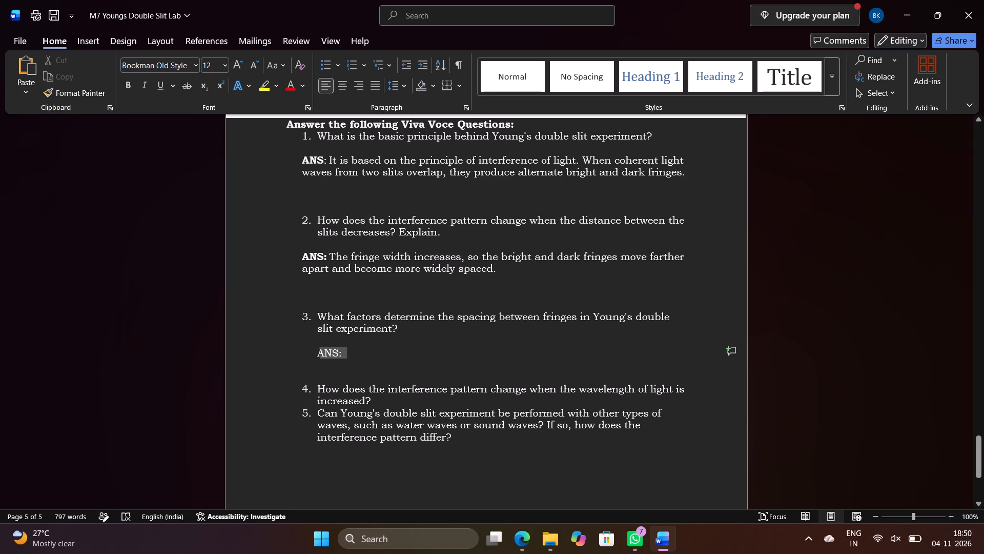
left_click_drag(325, 351, 321, 352)
left_click(332, 326)
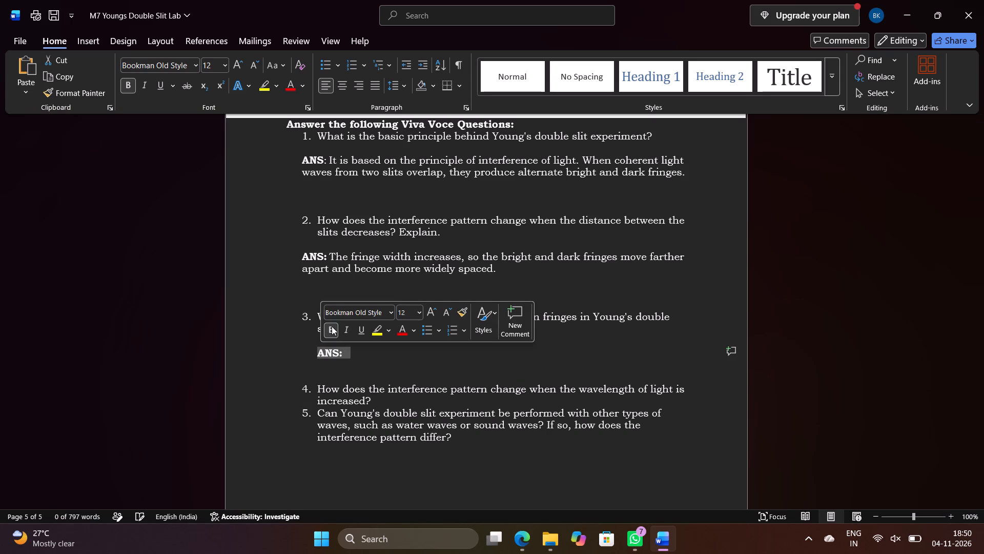
left_click(355, 360)
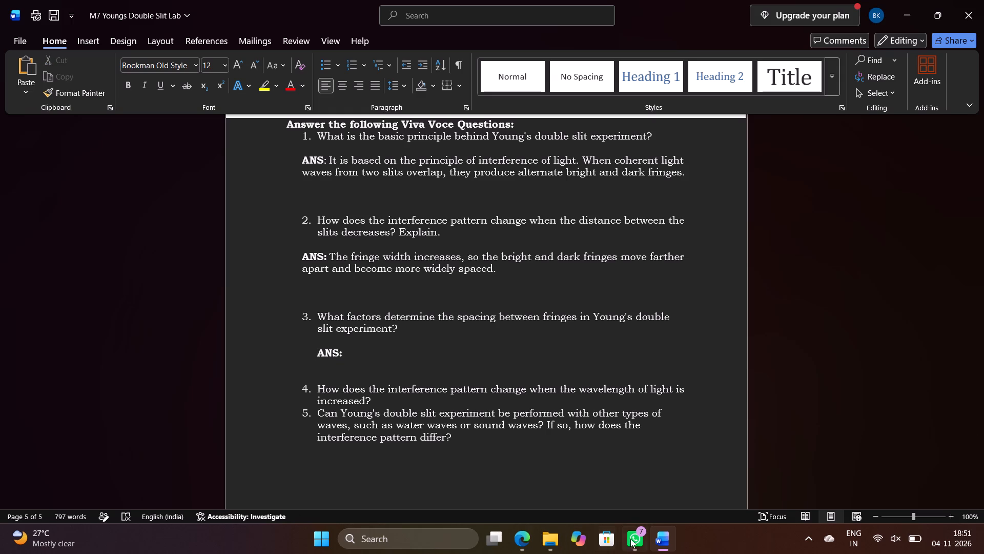
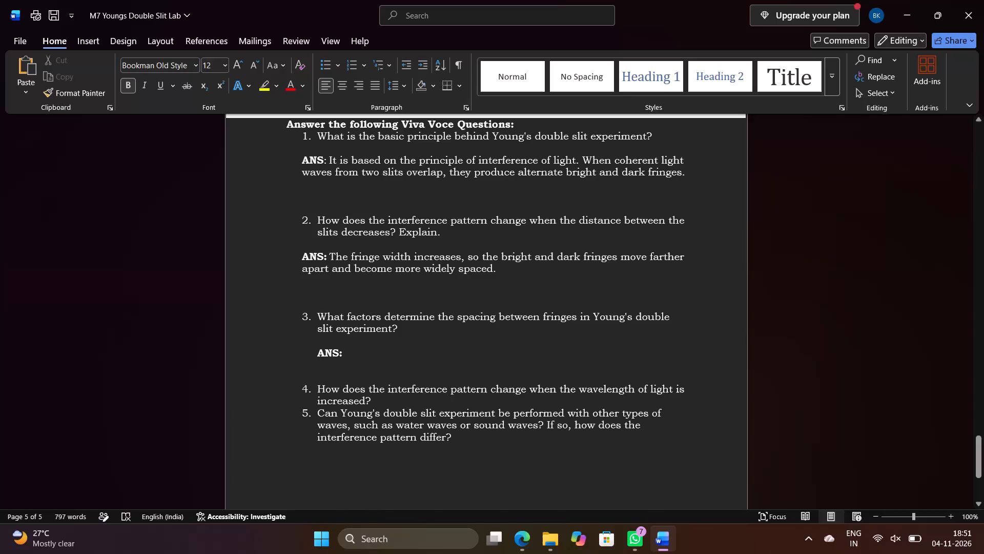
Paste the copied fringe-spacing answer after the third question's "ANS:" label and remove bold from the answer text only.
key("ctrl+v")
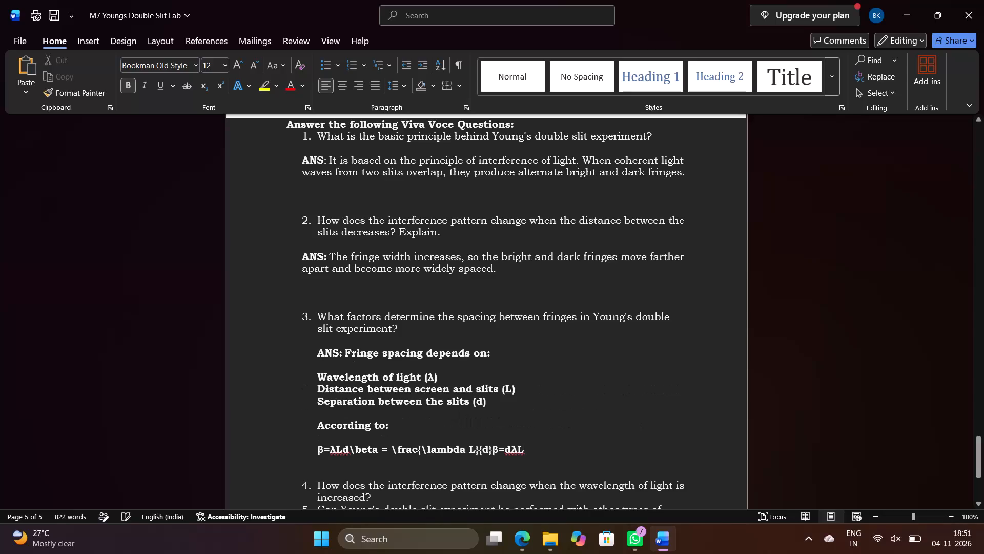
left_click_drag(529, 451, 404, 353)
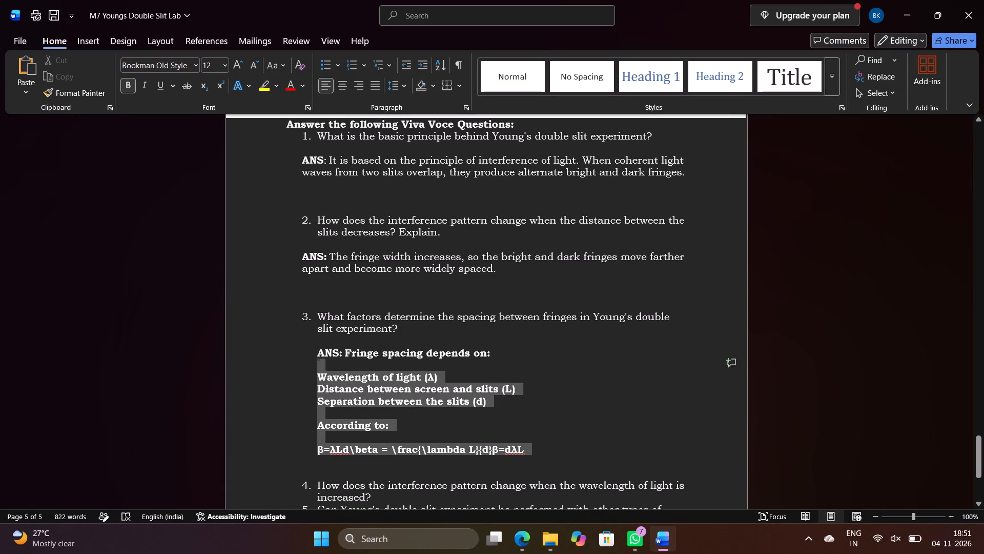
left_click_drag(404, 353, 347, 351)
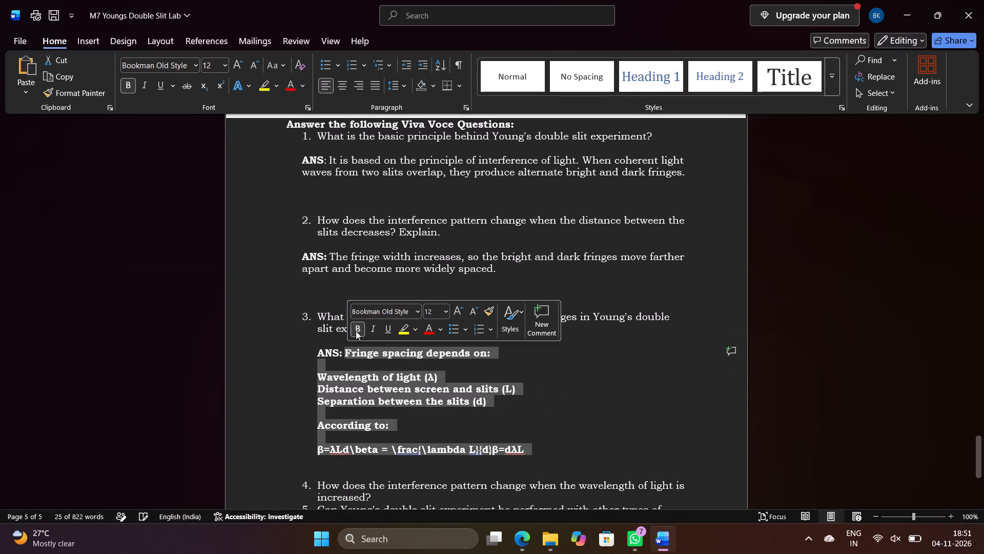
left_click(356, 330)
left_click(555, 414)
Insert five unnumbered blank lines between the fourth and fifth viva voce questions.
scroll(555, 414, "down", 1)
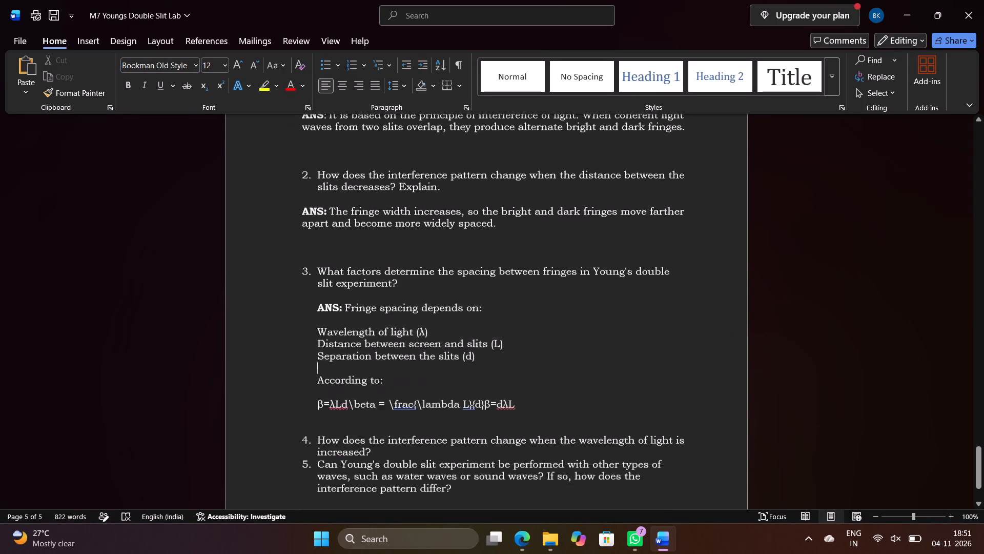
scroll(555, 414, "down", 1)
left_click(389, 306)
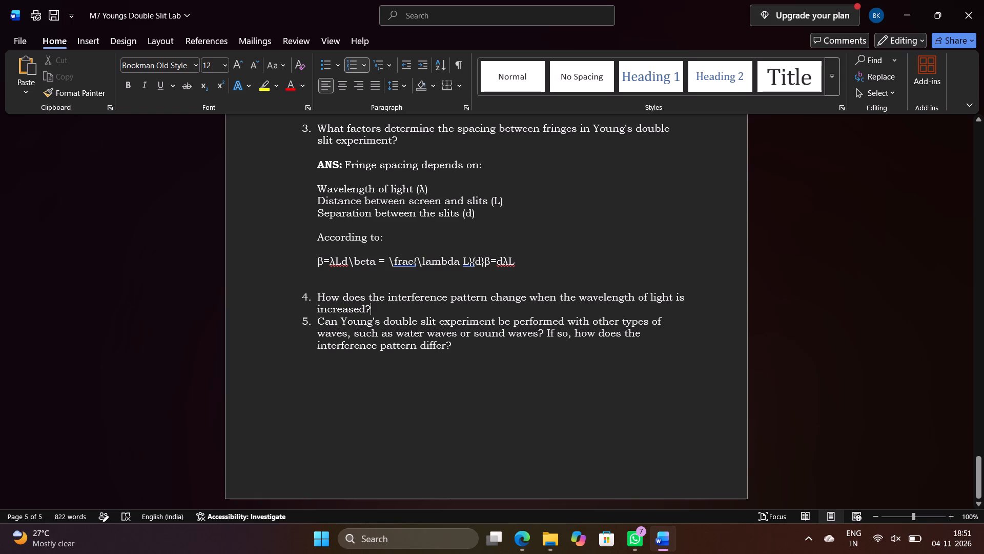
key("Return")
key("BackSpace")
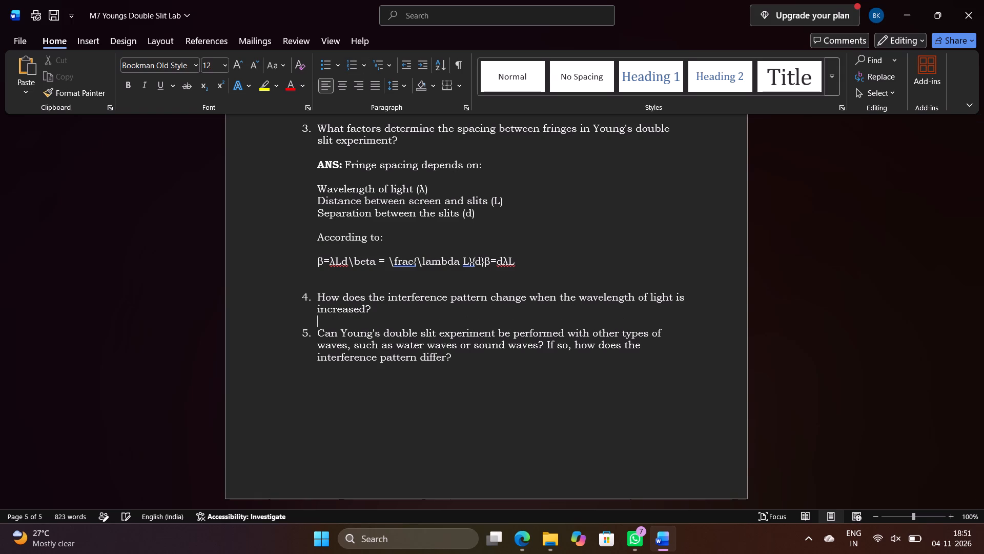
key("space")
key("space")
key("space")
key("Return")
key("Return")
key("Return")
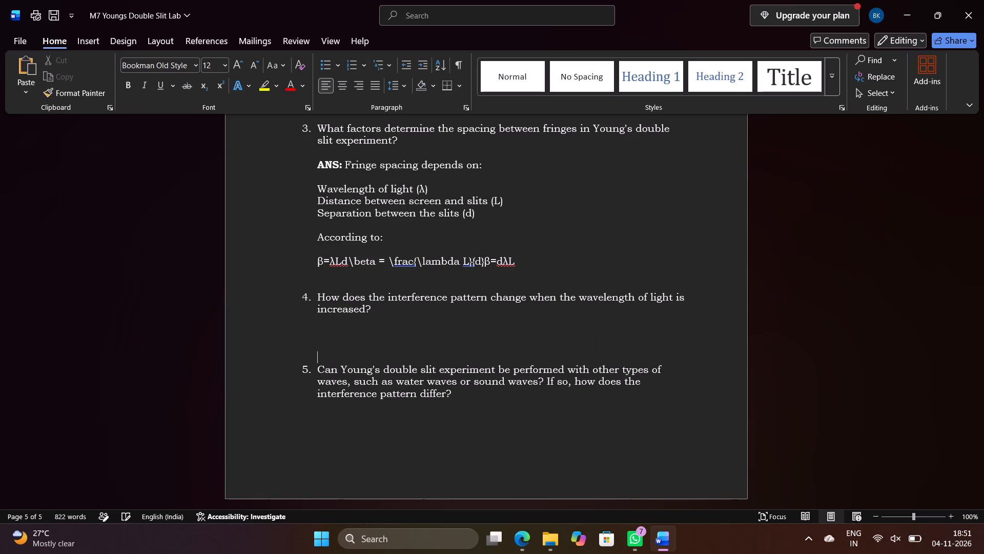
key("Return")
Add the label "ANS:" below the fourth viva voce question, leaving one blank line between the question and the label.
key("Up")
key("Up")
key("Up")
key("Up")
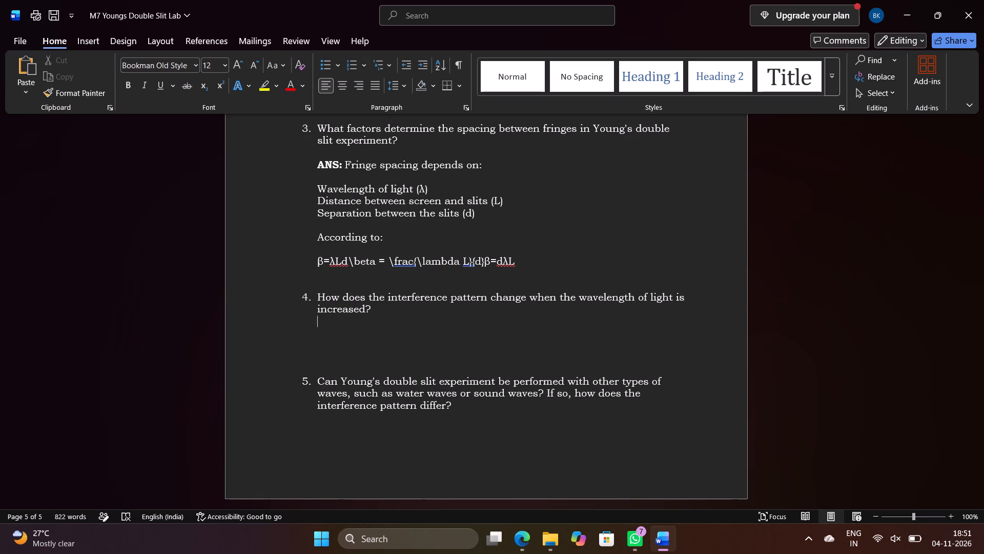
key("Down")
type("ANS:")
Make the "ANS:" label under the fourth viva voce question bold.
left_click_drag(342, 335, 322, 333)
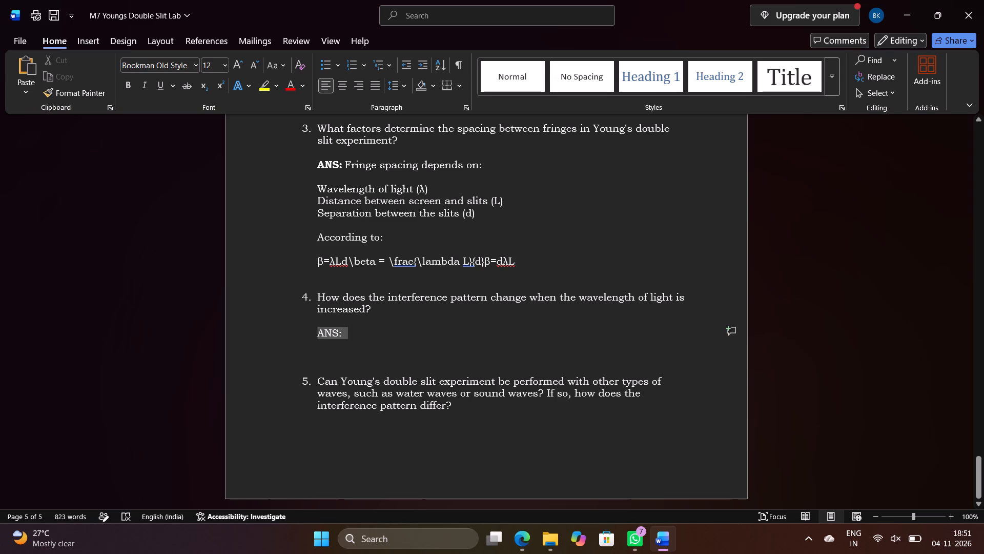
left_click_drag(322, 333, 321, 333)
left_click(332, 312)
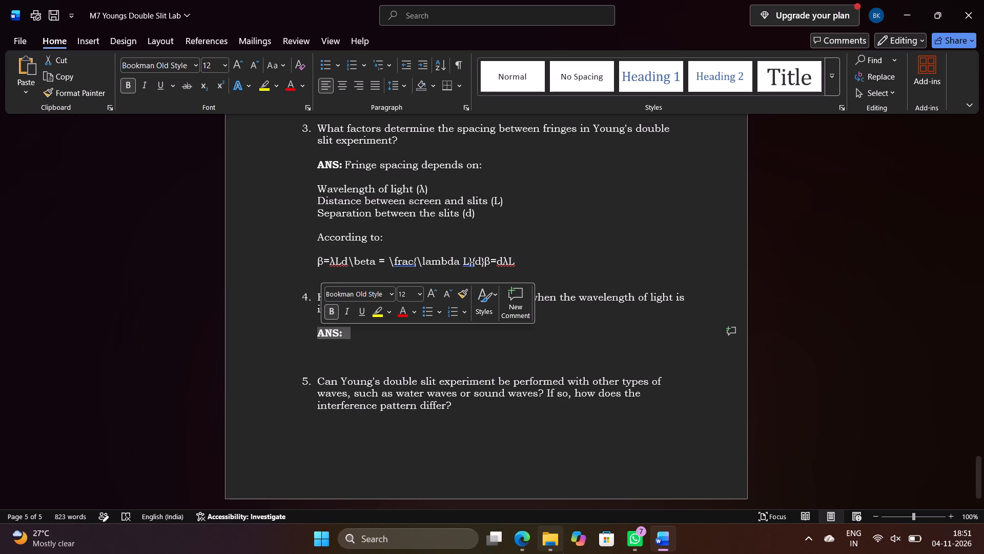
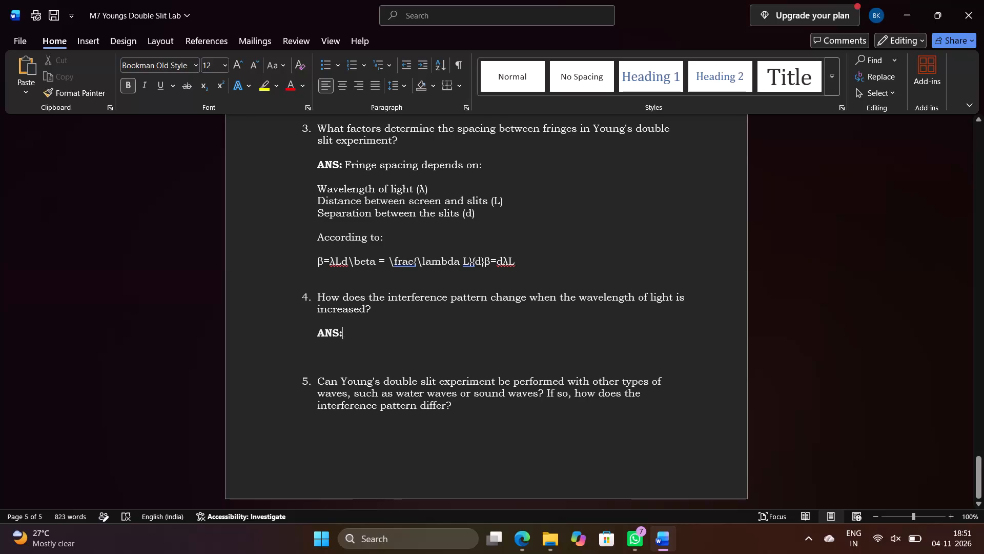
Paste the copied fringe-width answer after the fourth question's "ANS:" label and remove bold from the answer text only.
key("ctrl+v")
left_click_drag(342, 331, 331, 337)
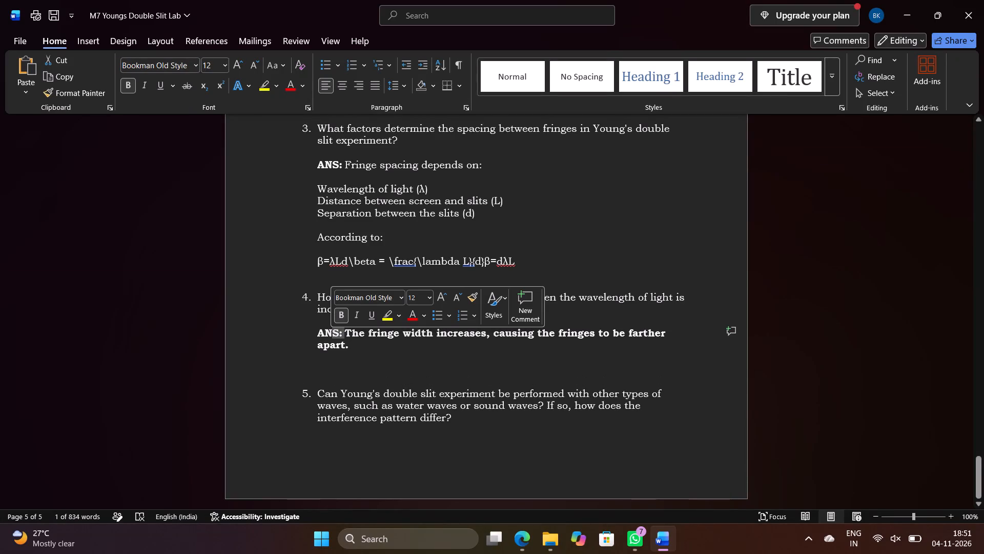
left_click_drag(360, 362, 350, 331)
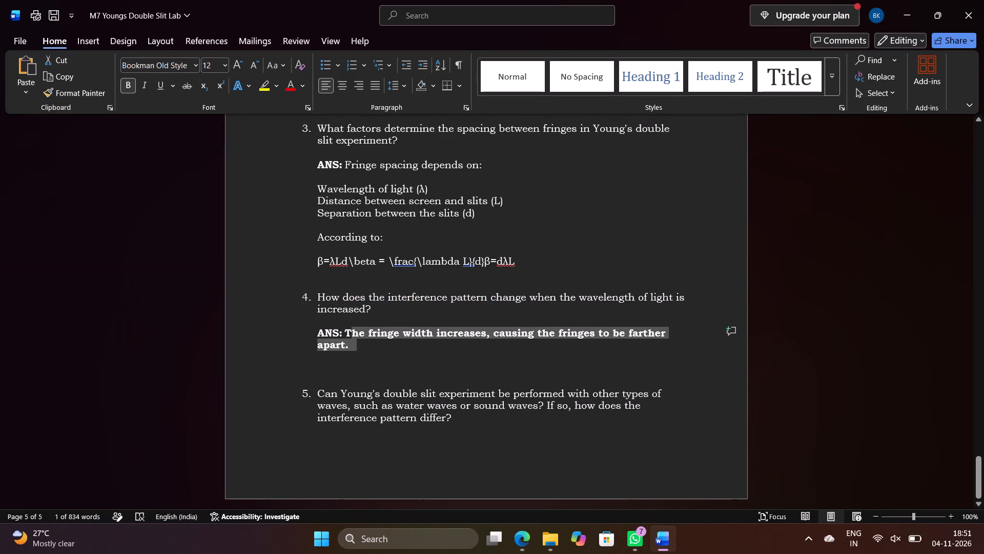
left_click_drag(350, 331, 344, 331)
left_click(355, 310)
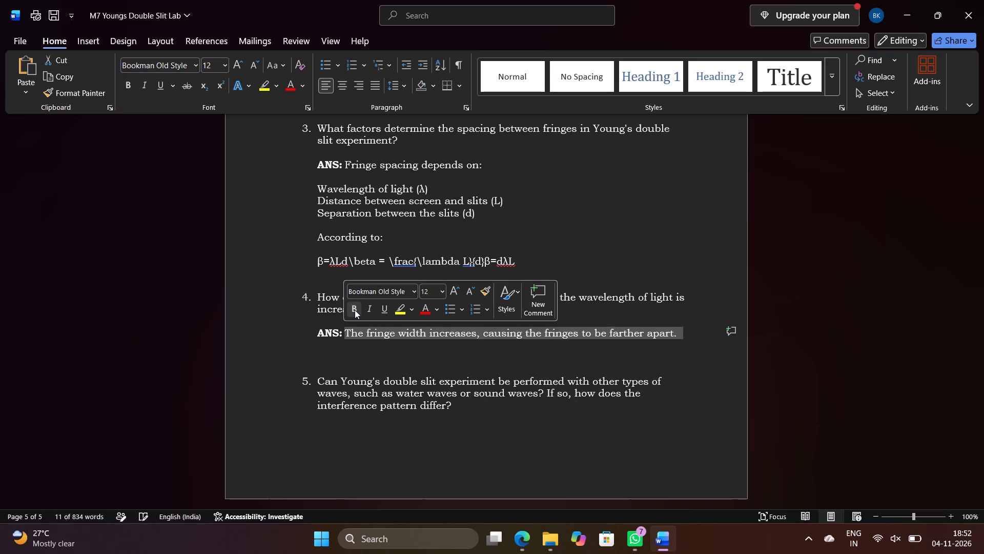
left_click(366, 346)
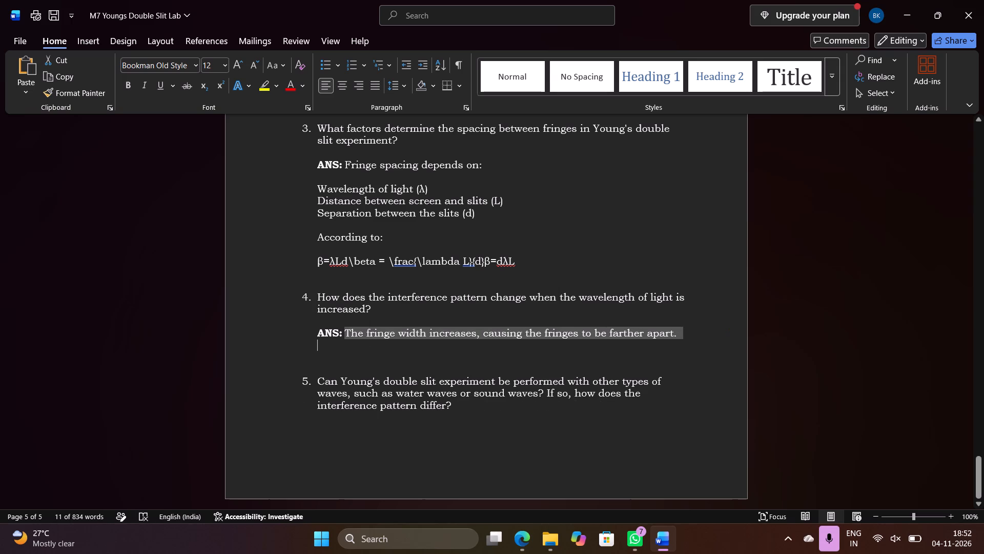
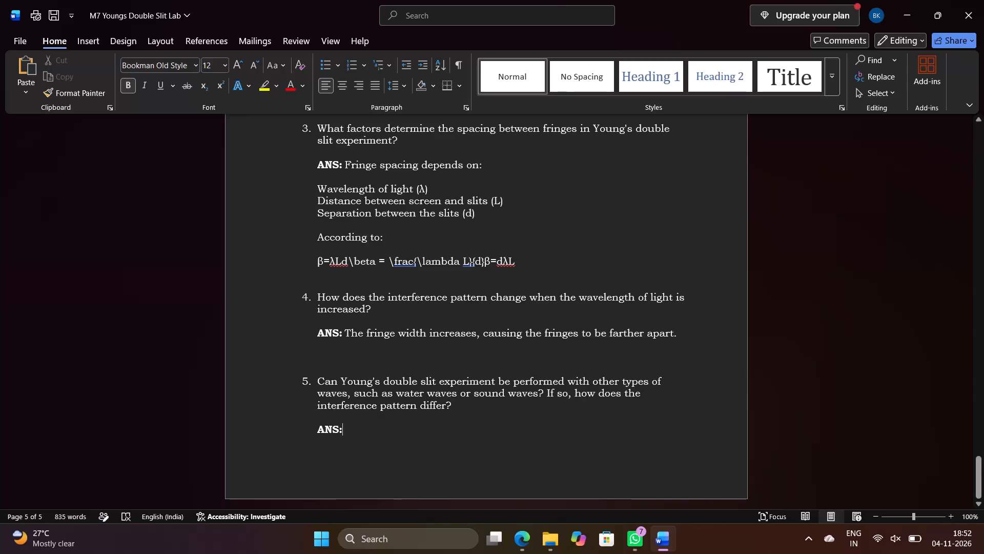
Paste the copied water and sound waves answer after the fifth question's "ANS:" label and remove bold from the answer text.
left_click(124, 86)
left_click(353, 426)
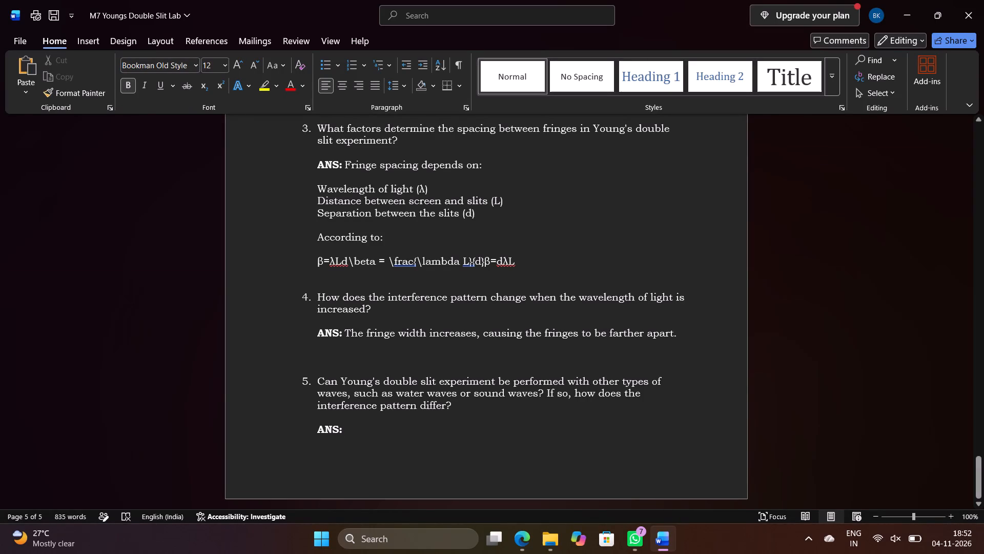
key("ctrl+v")
left_click_drag(348, 445, 613, 493)
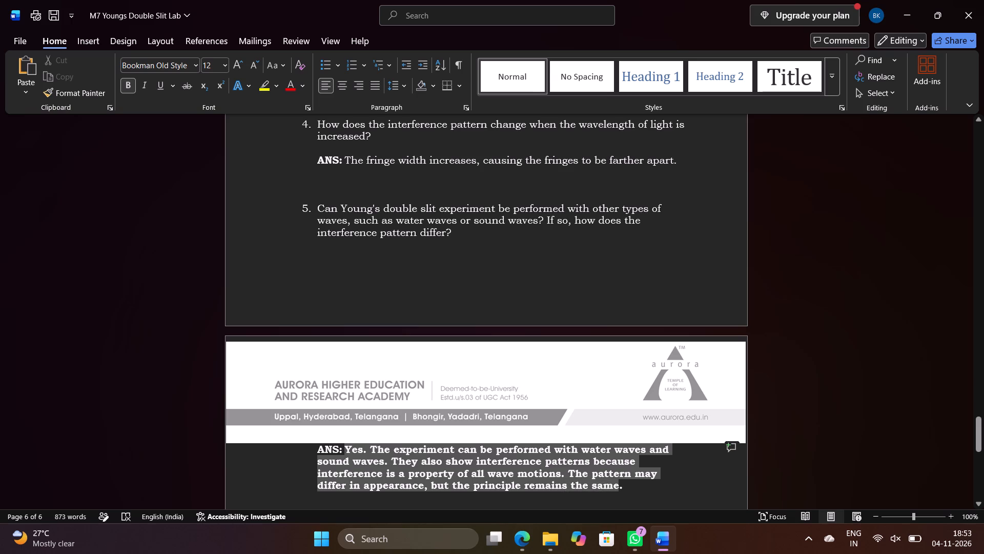
left_click_drag(613, 493, 613, 492)
left_click(623, 471)
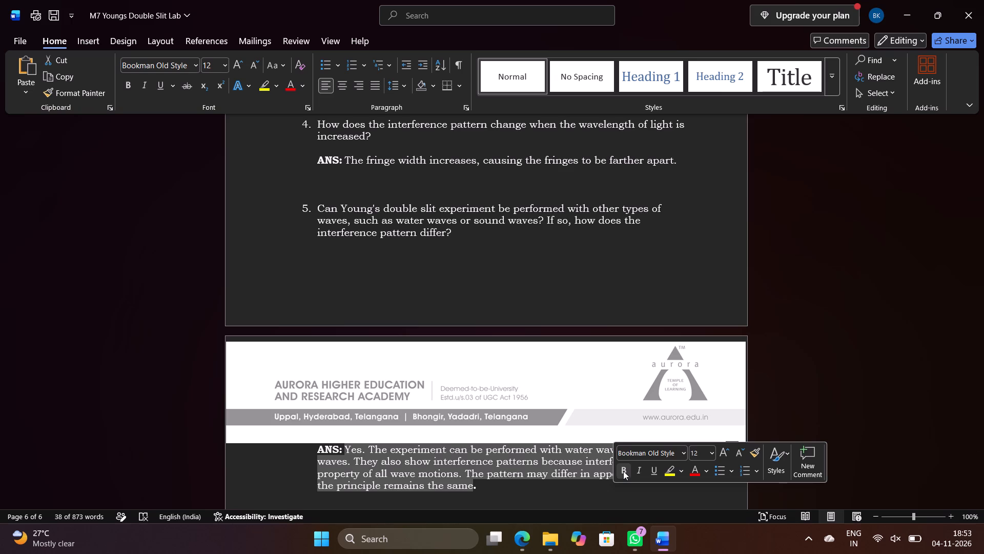
Move the fifth question's text up into the blank line directly below the fourth answer.
left_click(299, 210)
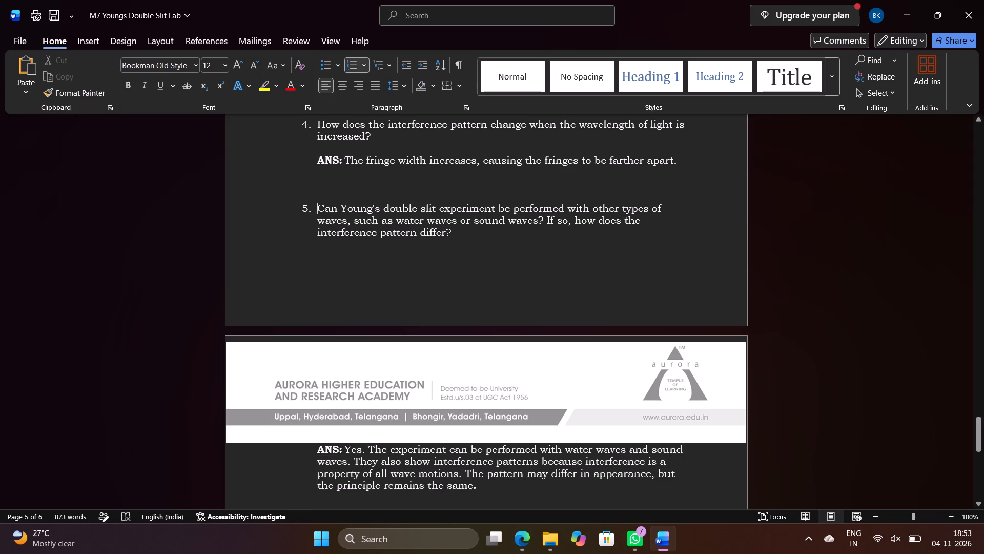
left_click_drag(299, 207, 438, 242)
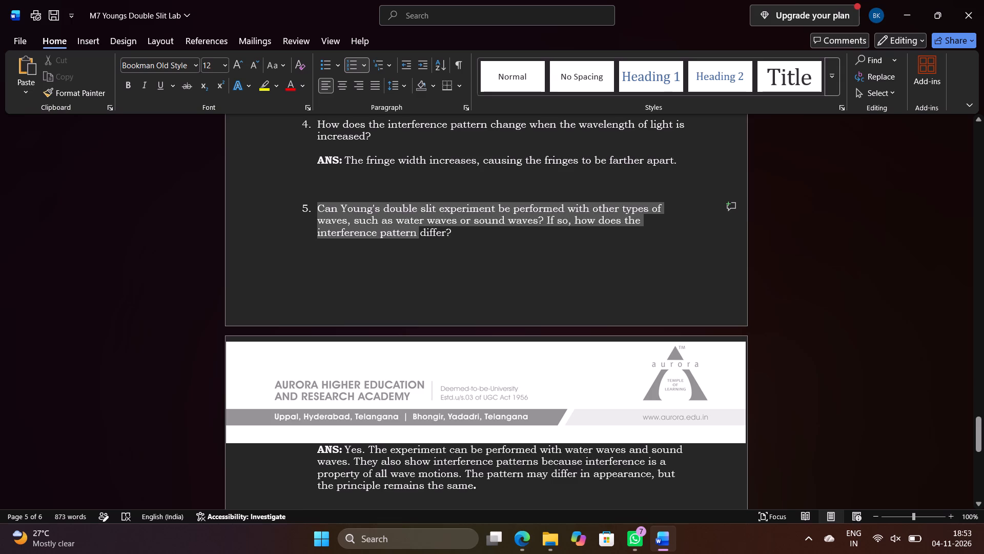
key("ctrl+c")
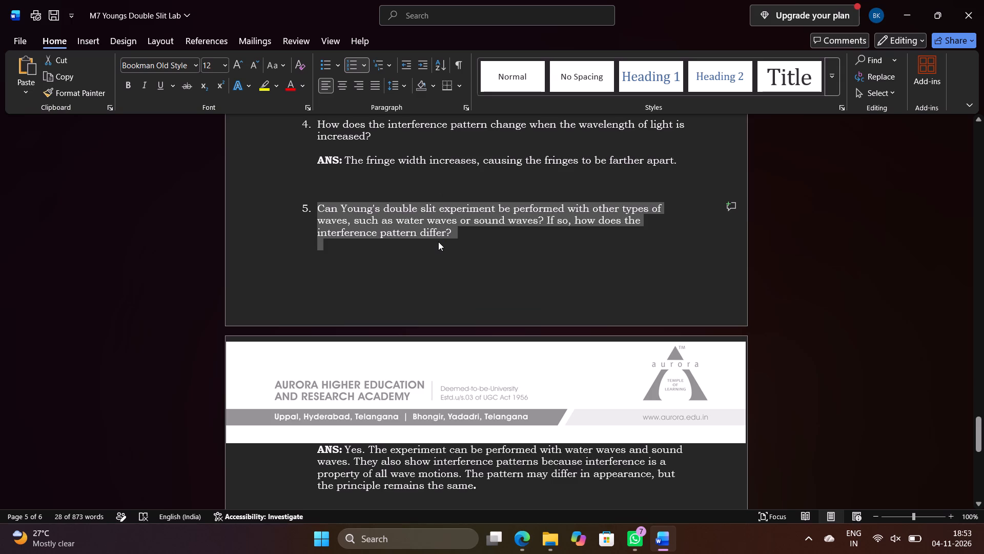
key("BackSpace")
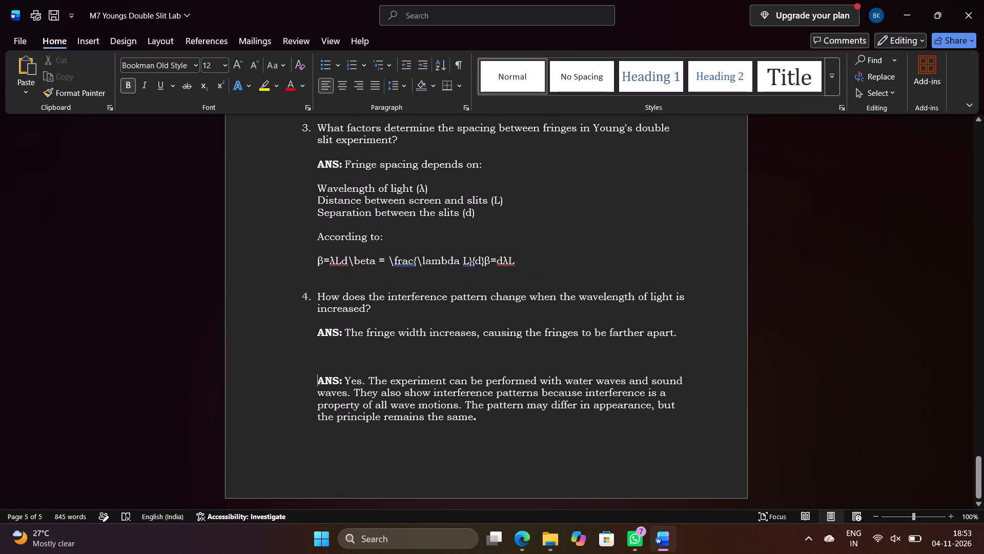
left_click(307, 355)
key("ctrl+v")
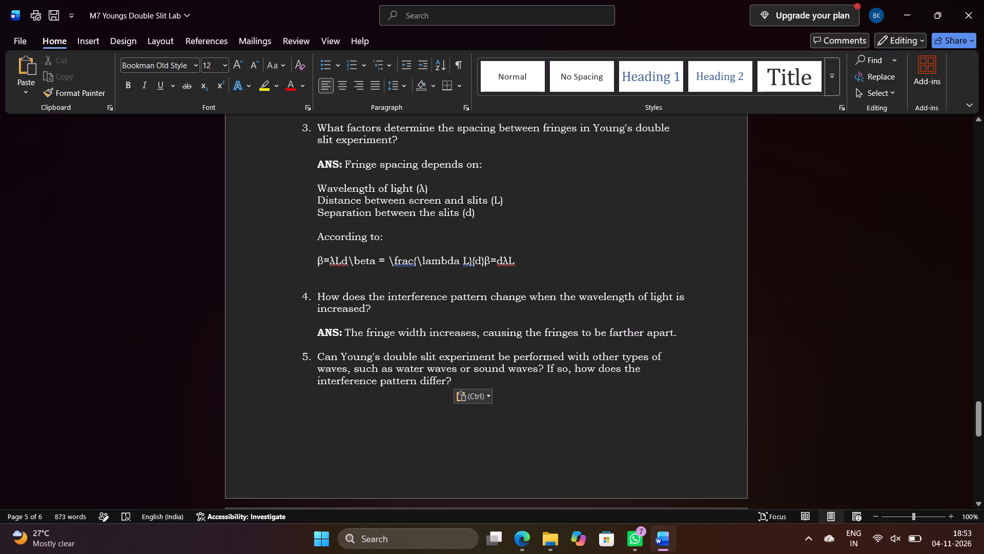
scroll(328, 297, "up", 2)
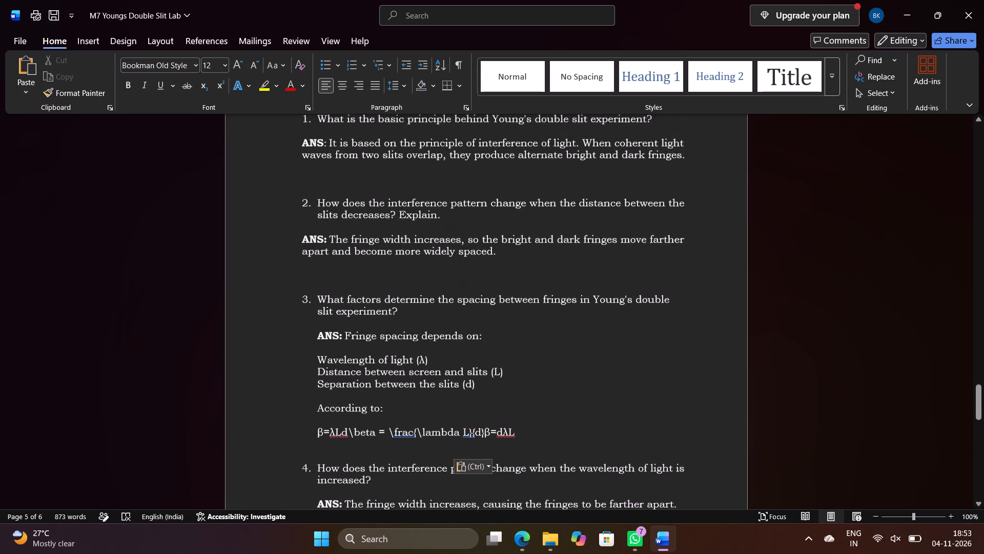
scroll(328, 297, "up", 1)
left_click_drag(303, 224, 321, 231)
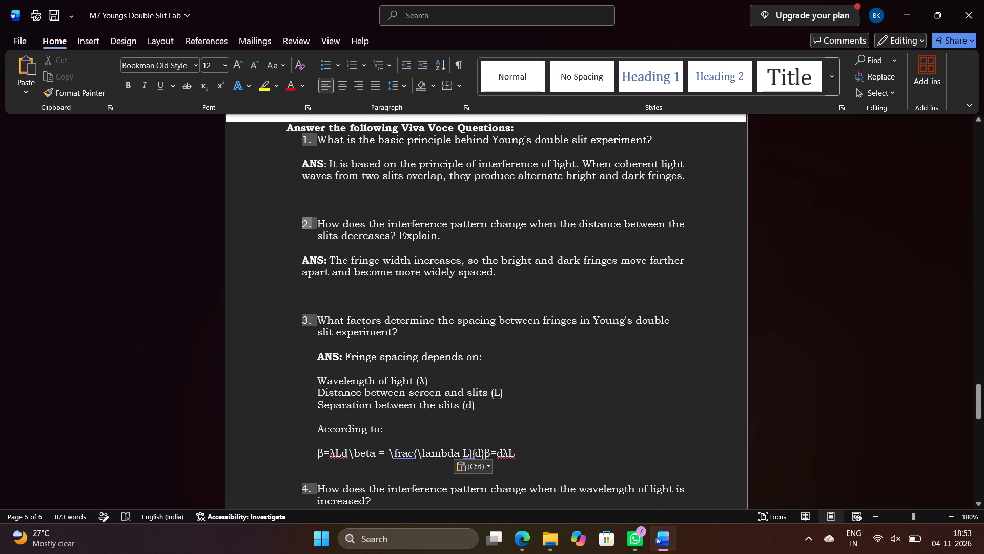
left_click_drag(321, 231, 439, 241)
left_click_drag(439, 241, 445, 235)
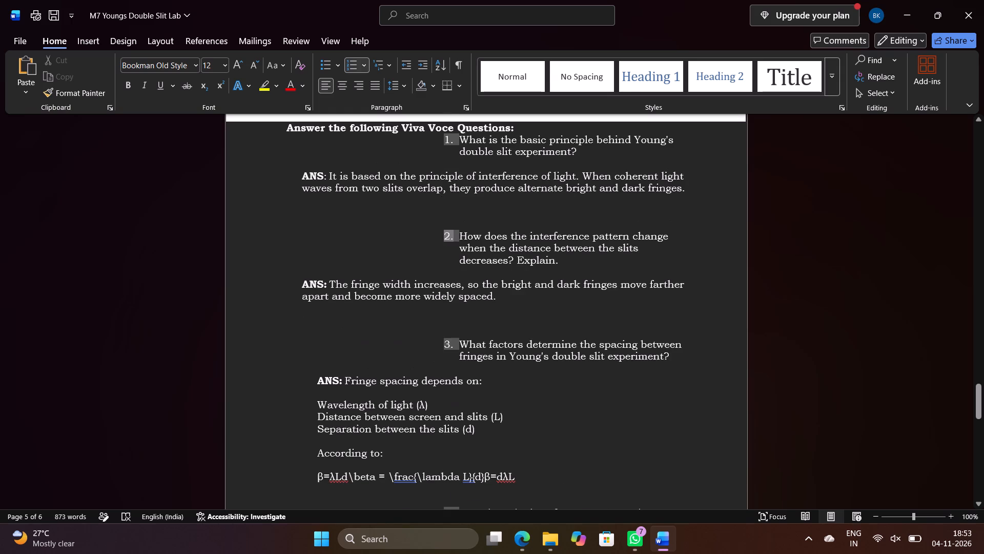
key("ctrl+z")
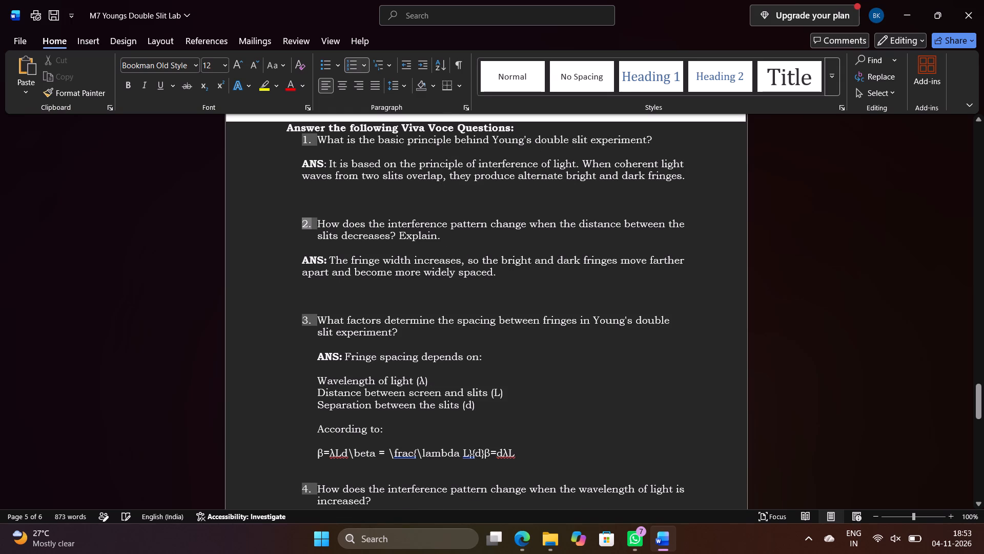
Remove the extra blank lines after the first and second answers, leaving matching small gaps before questions 2 and 3.
scroll(382, 236, "up", 1)
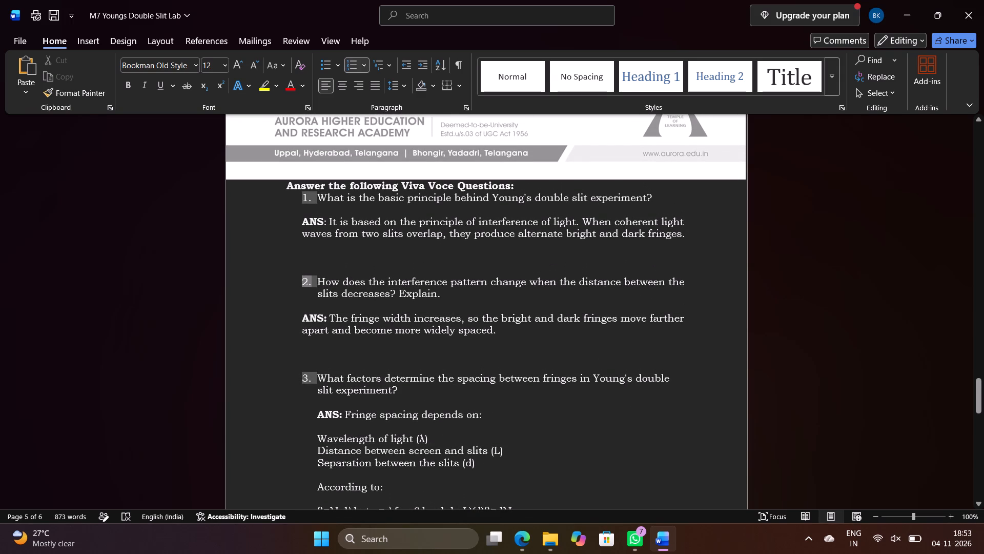
left_click(691, 242)
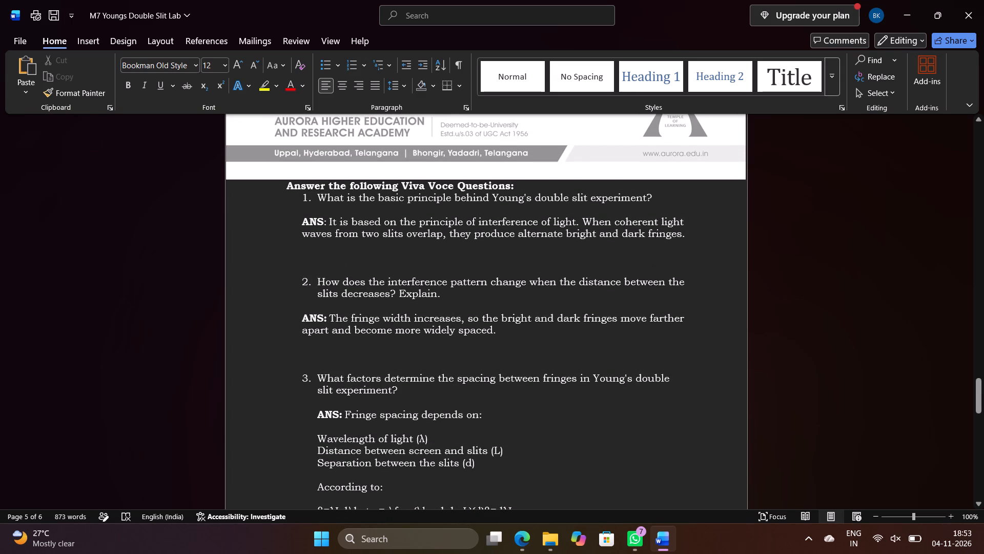
key("BackSpace")
key("BackSpace")
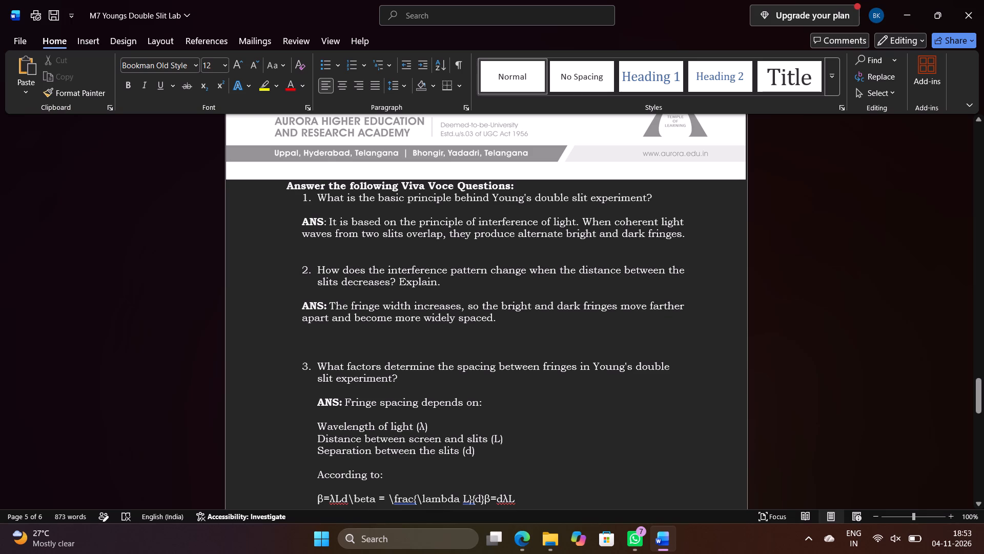
left_click(338, 339)
key("BackSpace")
key("BackSpace")
key("BackSpace")
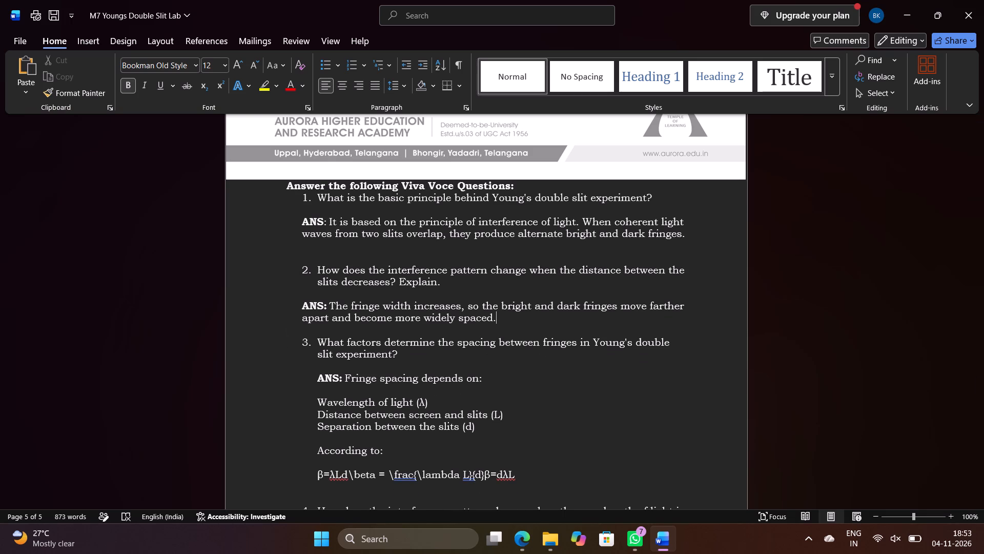
key("Return")
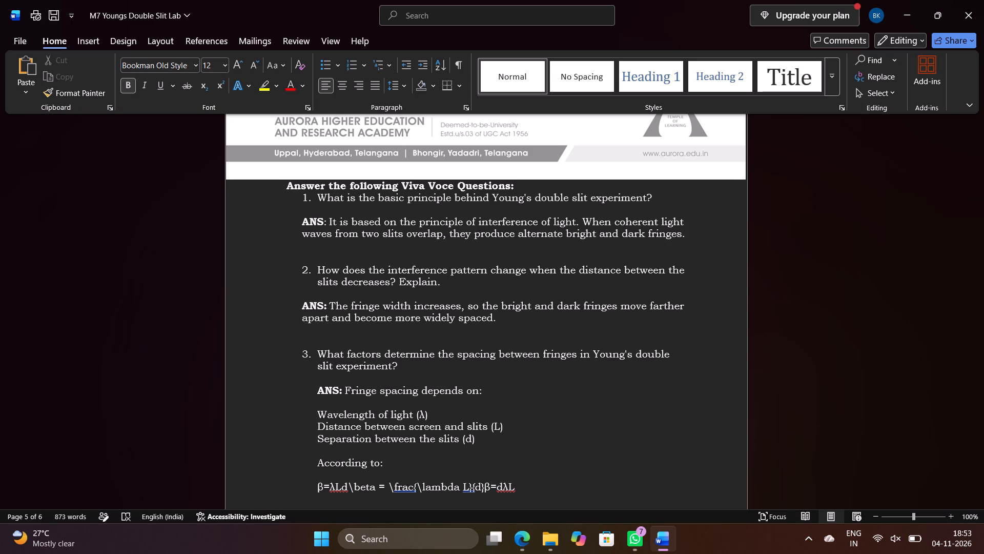
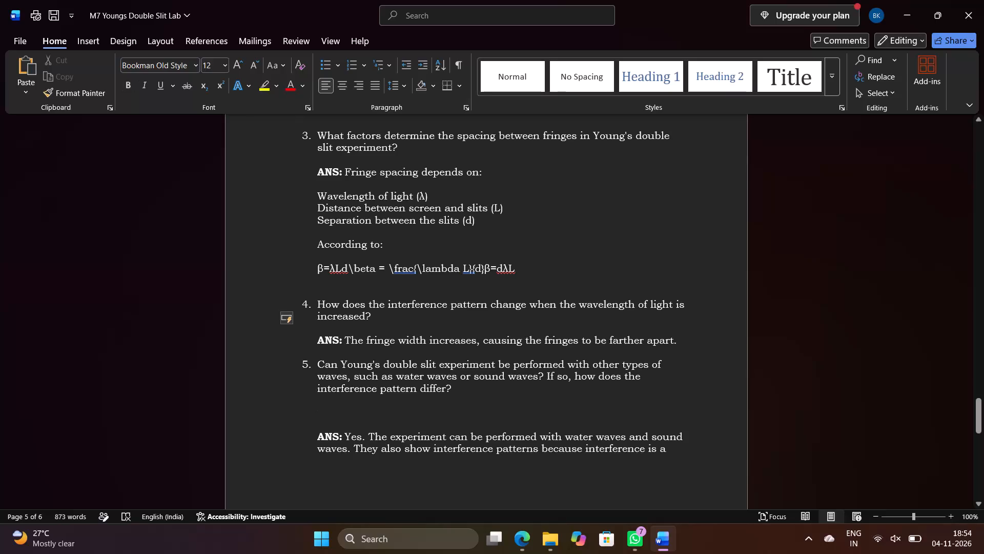
Remove one extra blank line between the fifth viva voce question and its answer.
key("BackSpace")
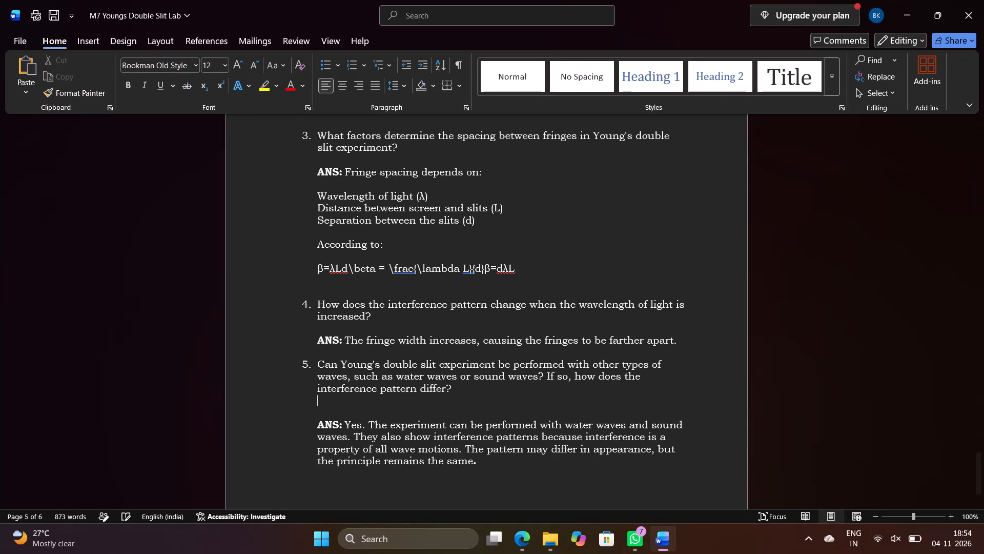
Add the label "1ST ORDER" directly in front of the first wavelength equation in the Formula section.
scroll(437, 414, "down", 5)
scroll(437, 414, "up", 2)
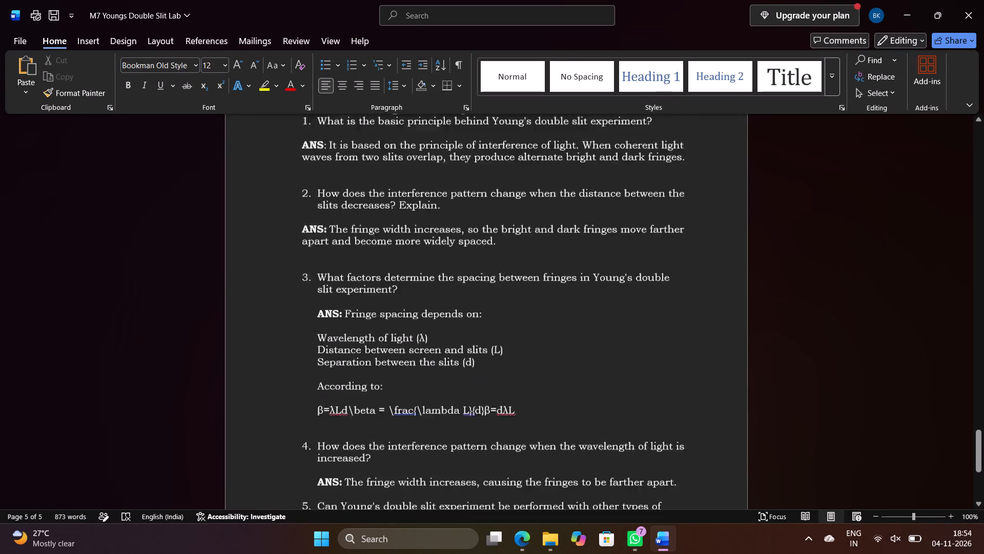
scroll(437, 414, "up", 6)
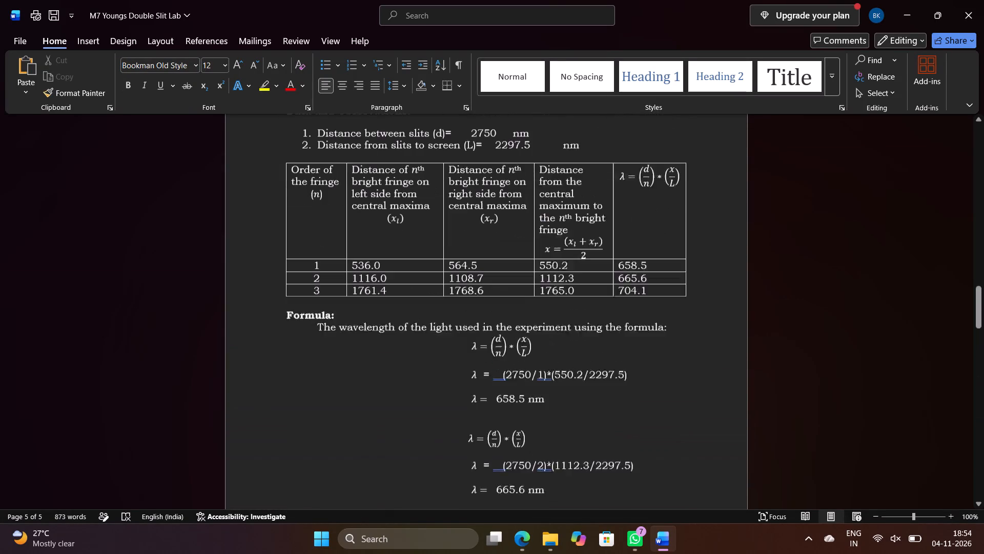
scroll(437, 414, "up", 1)
scroll(437, 414, "down", 2)
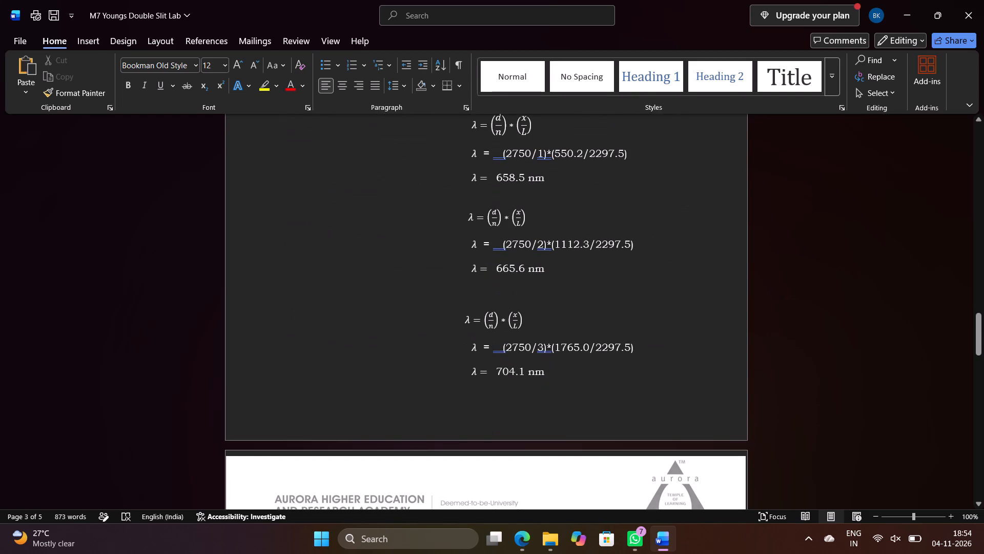
scroll(487, 210, "up", 1)
left_click(460, 374)
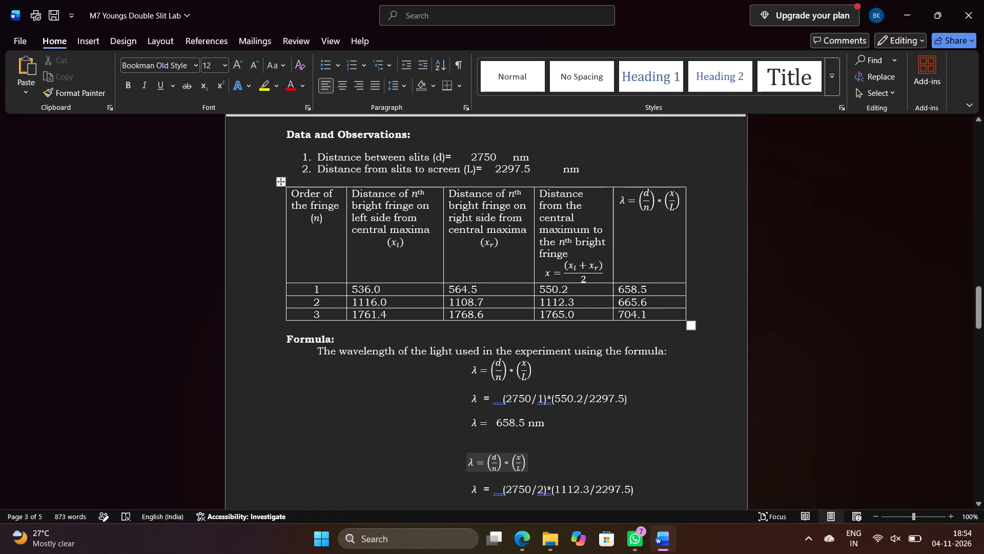
key("1")
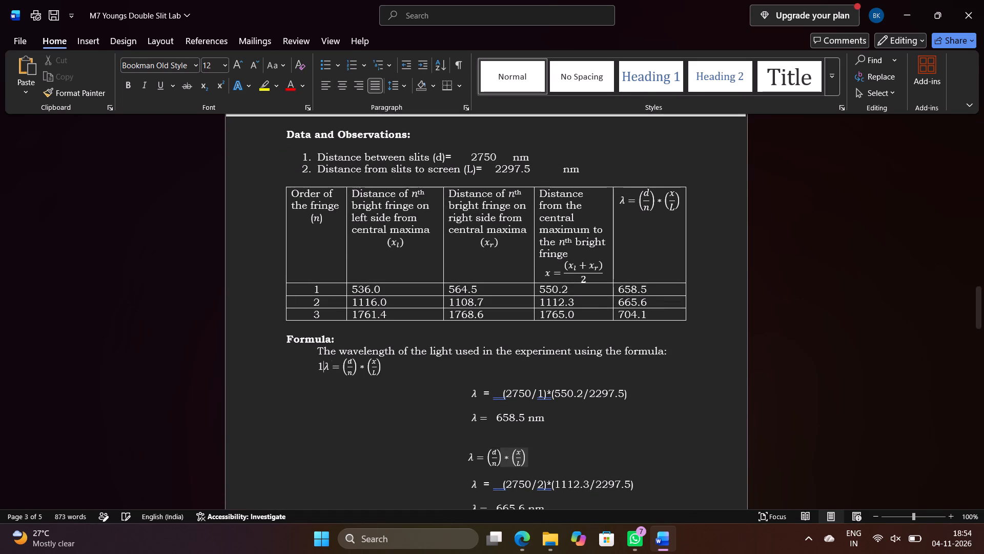
type("ST")
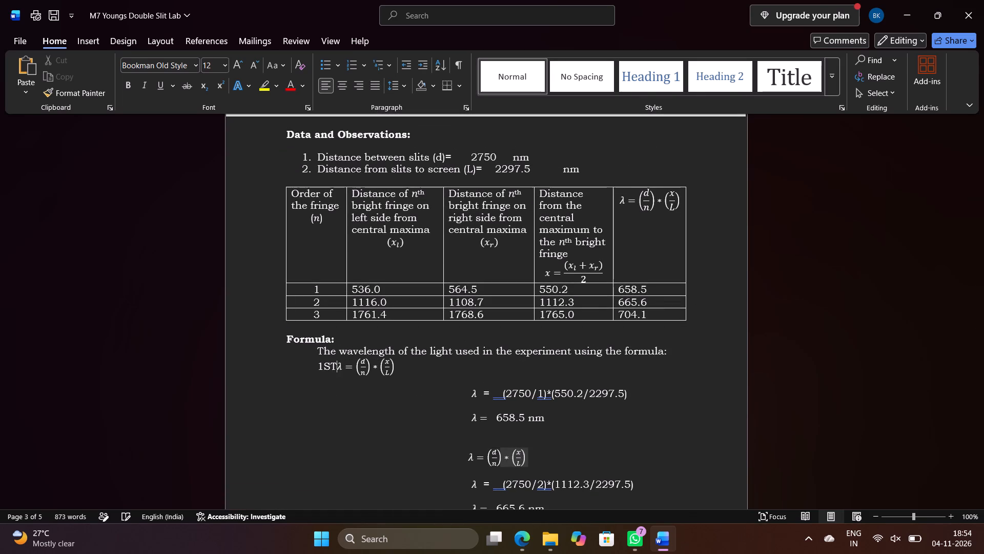
key("space")
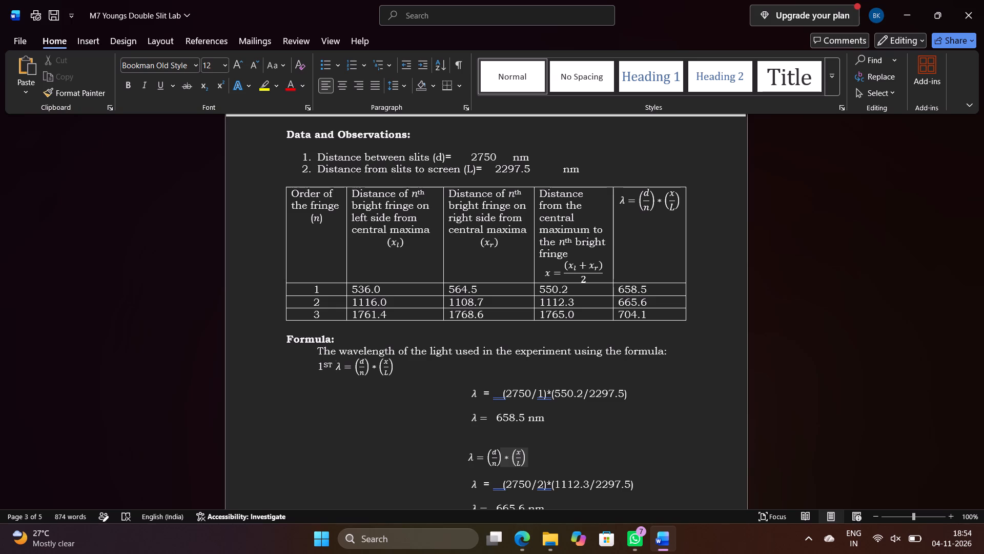
key("BackSpace")
key("BackSpace")
key("BackSpace")
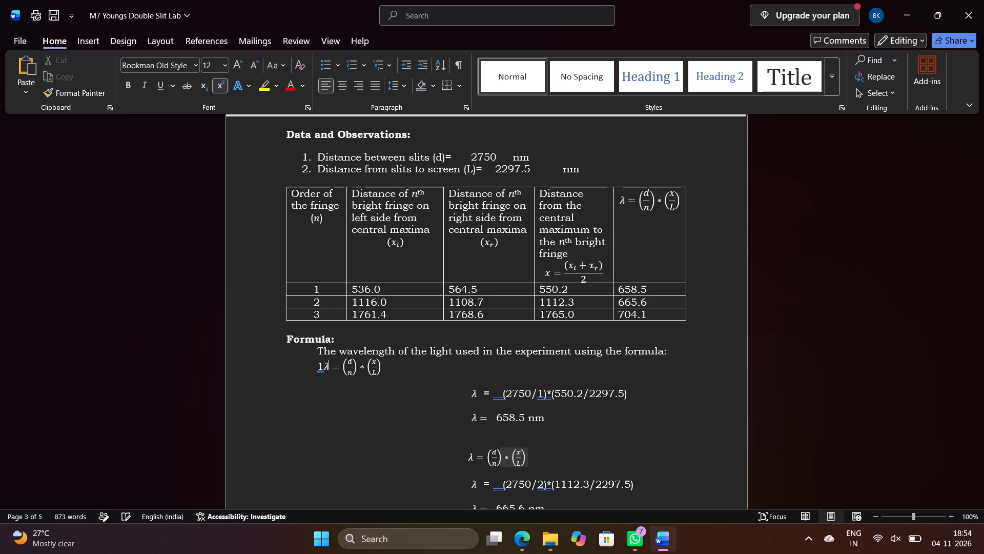
key("BackSpace")
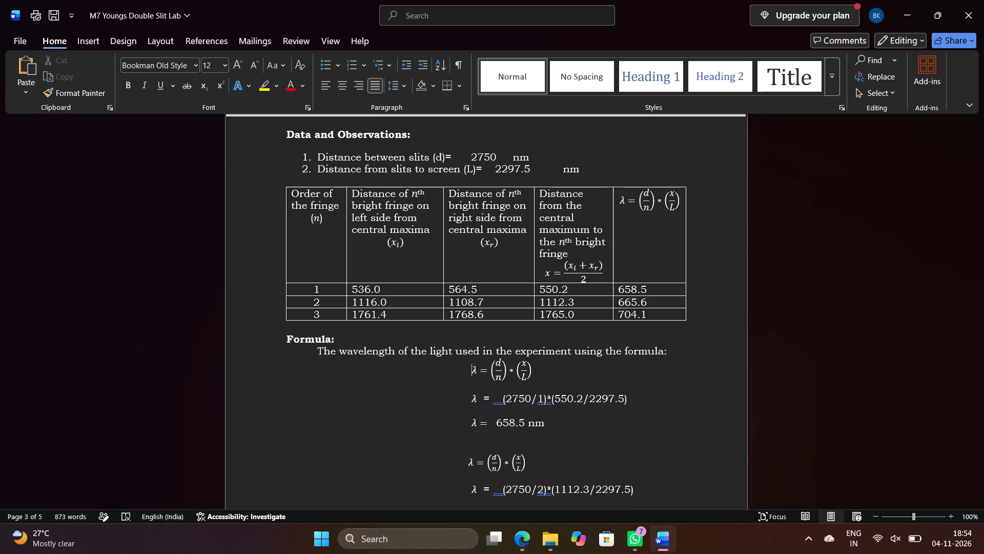
type("1ST ORDER")
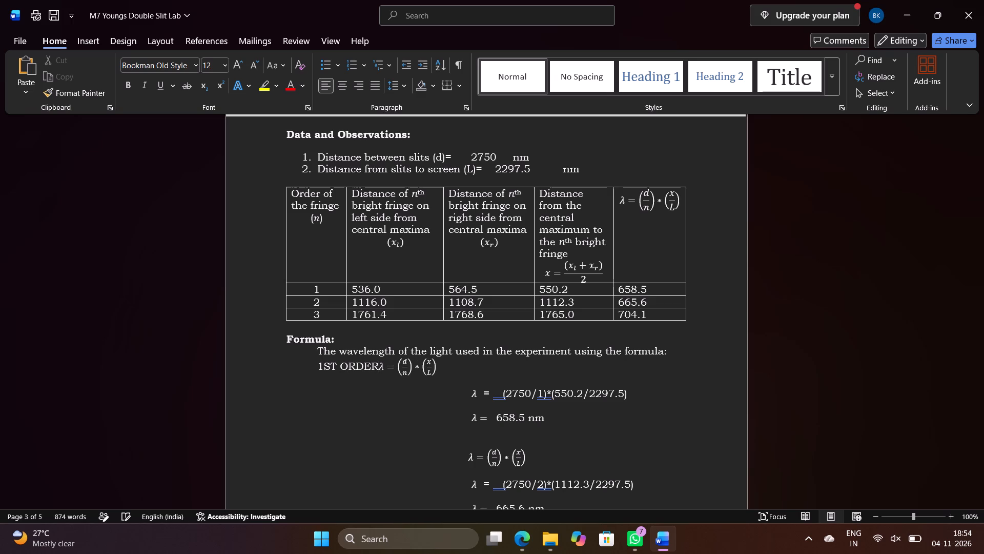
Insert spaces between the "1ST ORDER" label and its equation so the equation sits above the λ lines beneath it.
left_click(379, 362)
key("space")
key("space")
key("space")
key("space")
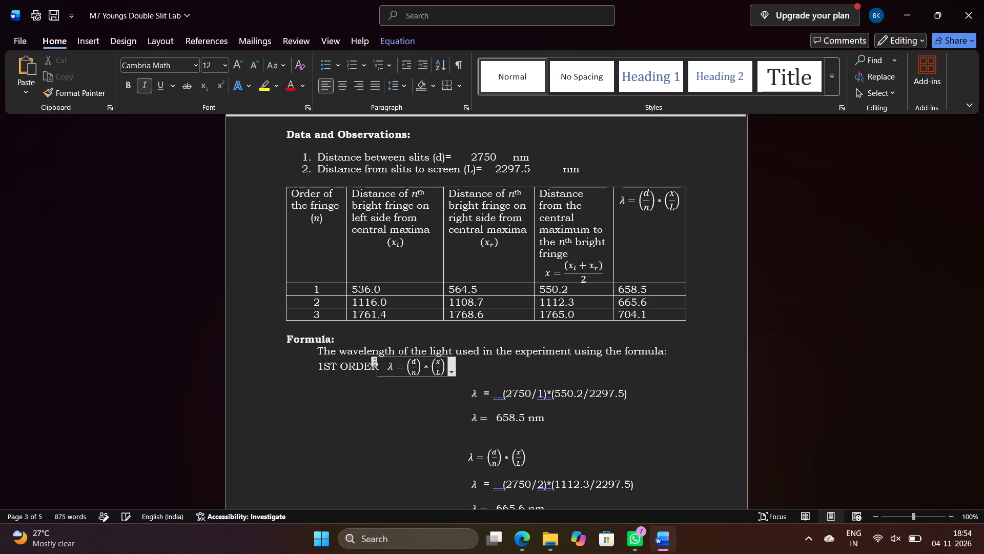
key("space")
key("space")
key("space")
key("space")
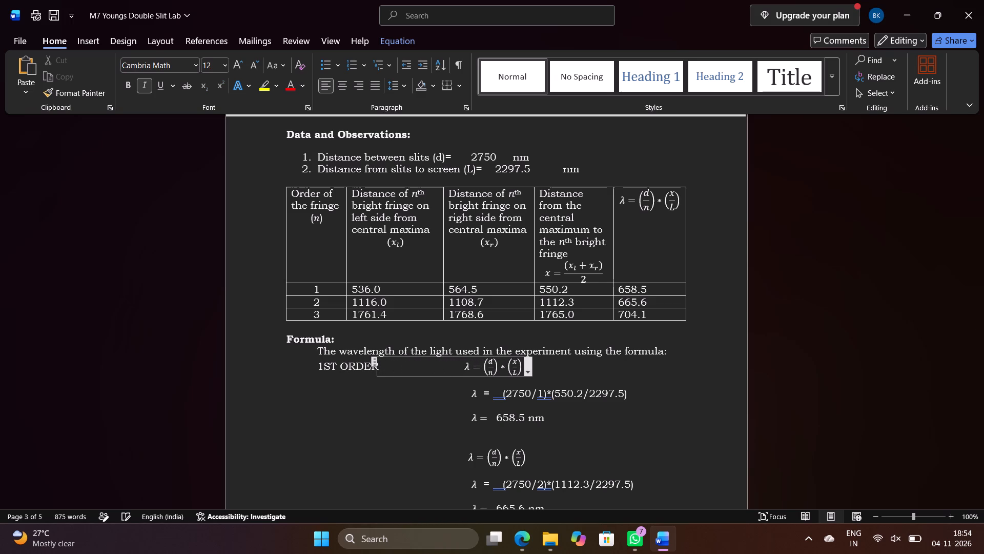
key("space")
key("space")
key("space")
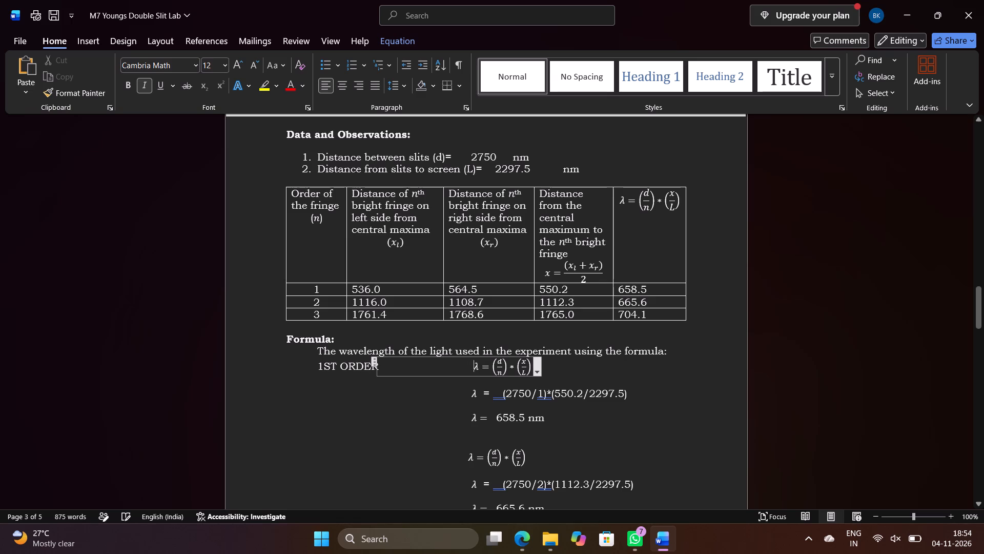
Indent the "1ST ORDER" label by four spaces.
left_click(315, 364)
key("space")
key("space")
key("space")
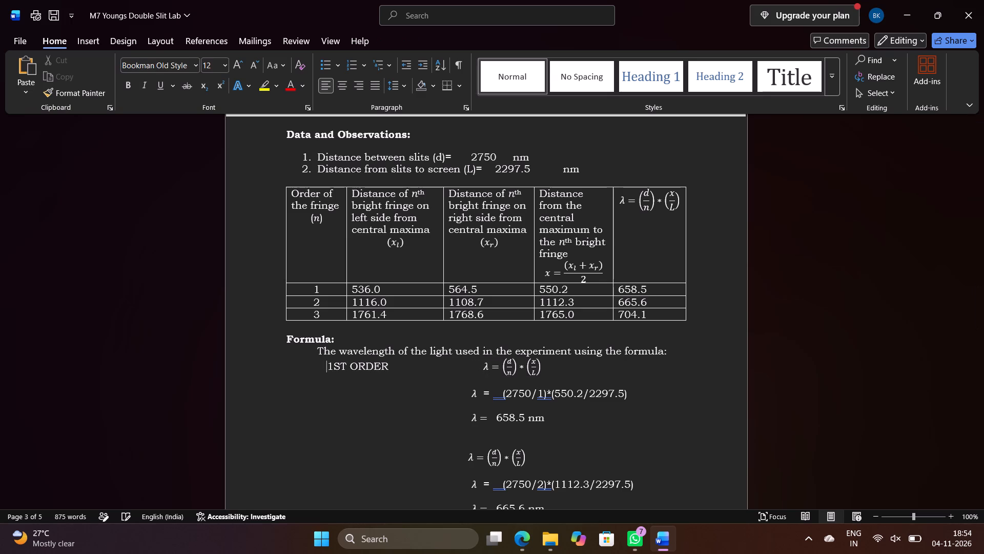
key("space")
Trim the spaces between the "1ST ORDER" label and its equation to bring the equation closer to the label.
left_click(402, 369)
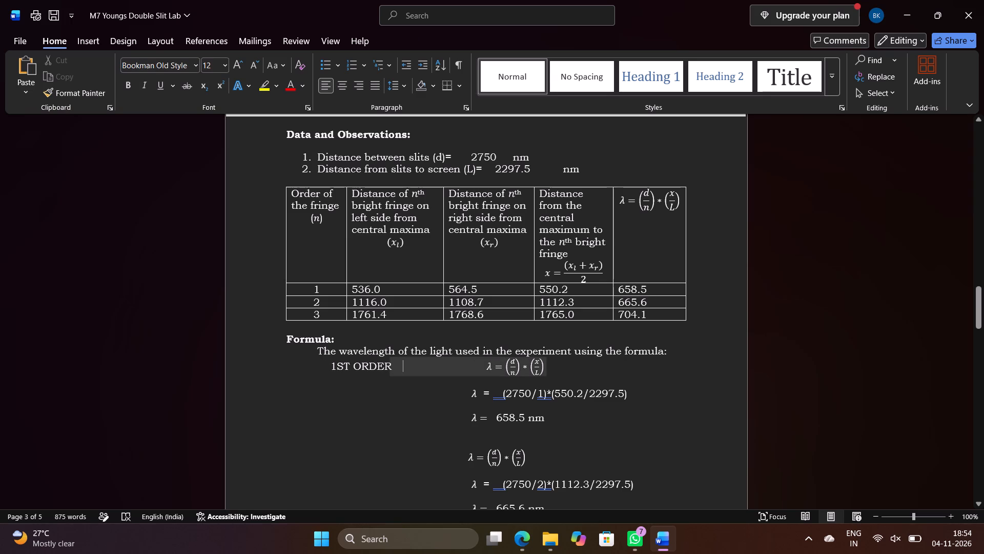
key("BackSpace")
key("BackSpace")
key("BackSpace")
key("BackSpace")
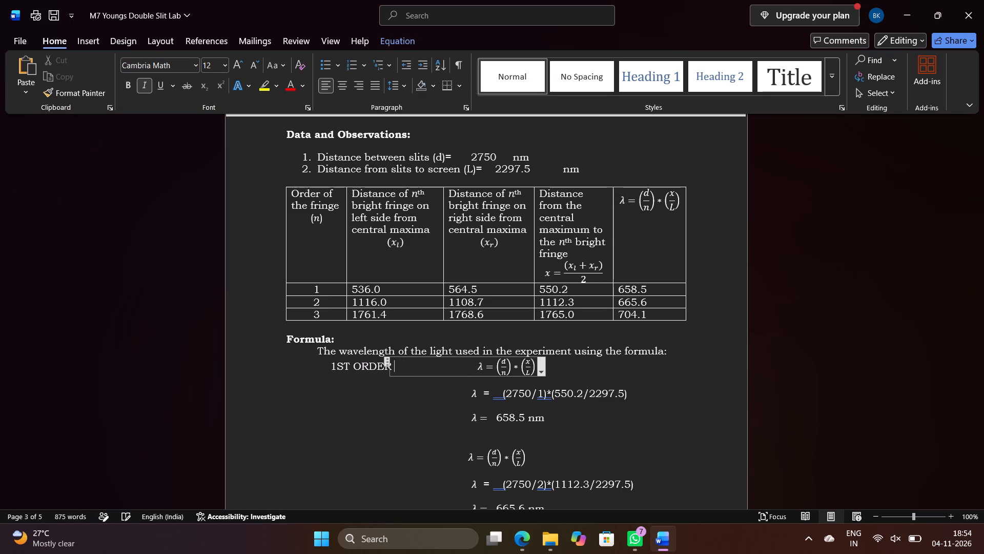
key("BackSpace")
key("Right")
key("Right")
key("Right")
key("Right")
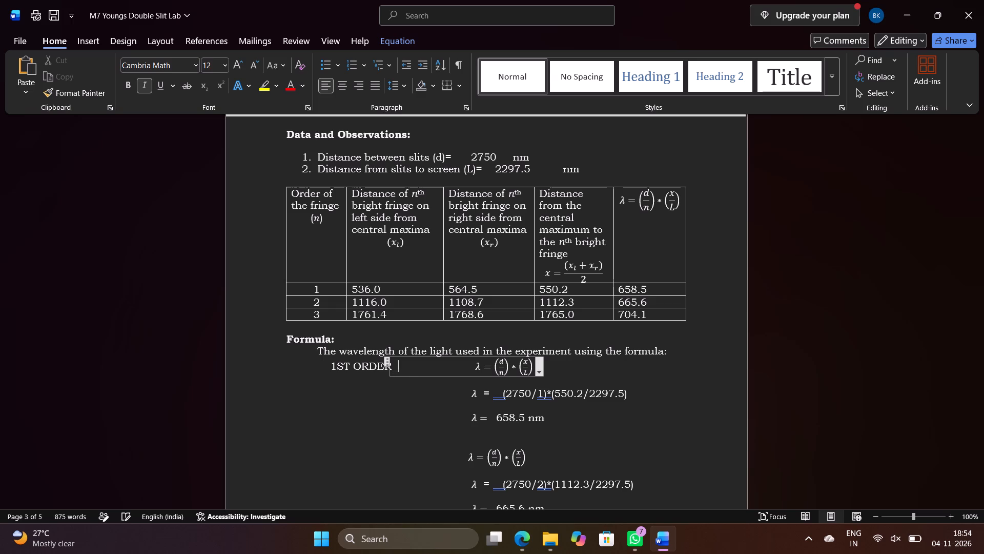
key("Right")
key("Right")
key("Right")
key("Right")
key("Right")
key("BackSpace")
key("BackSpace")
key("BackSpace")
key("BackSpace")
key("BackSpace")
key("BackSpace")
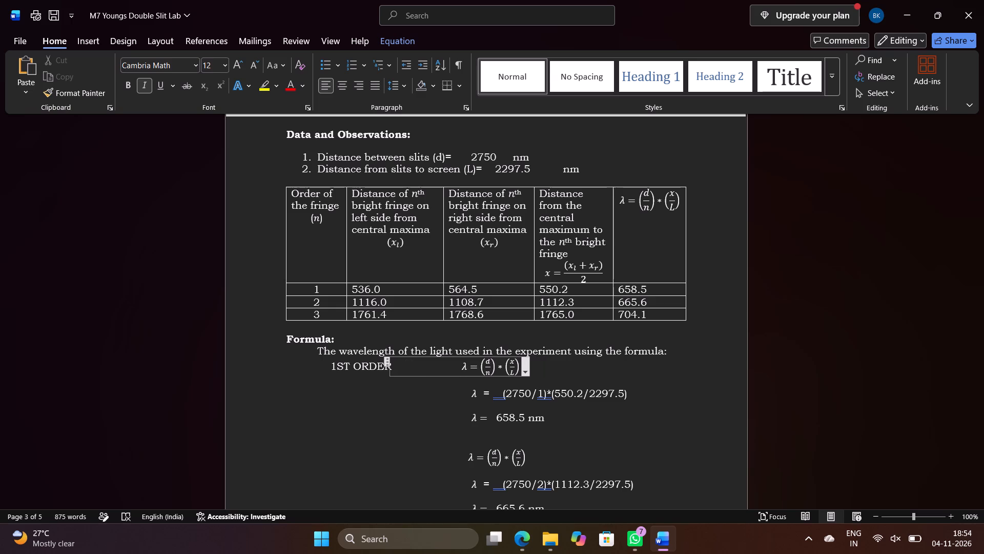
Increase the indent before "1ST ORDER" so the label sits much closer to the column of λ calculations.
left_click(323, 369)
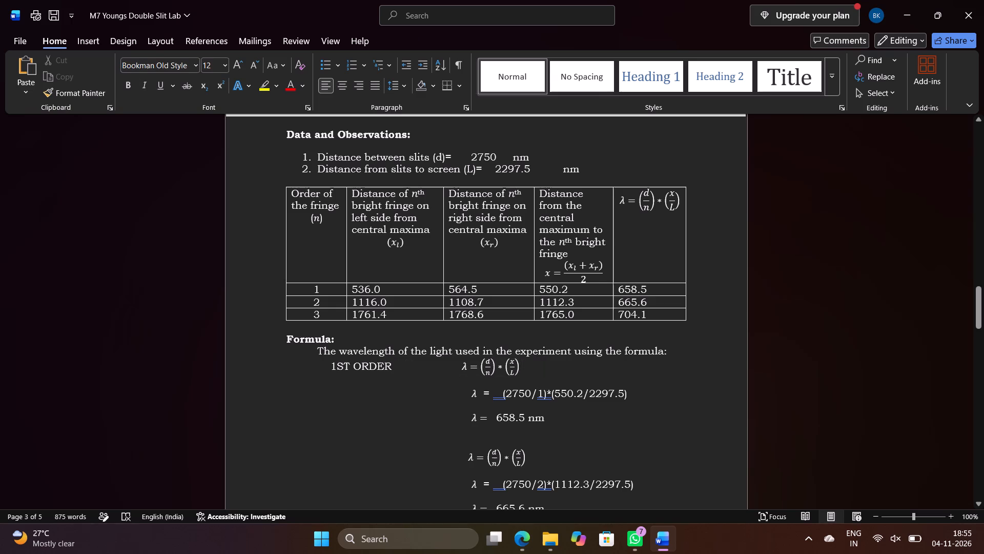
key("BackSpace")
key("BackSpace")
key("BackSpace")
key("space")
key("space")
key("space")
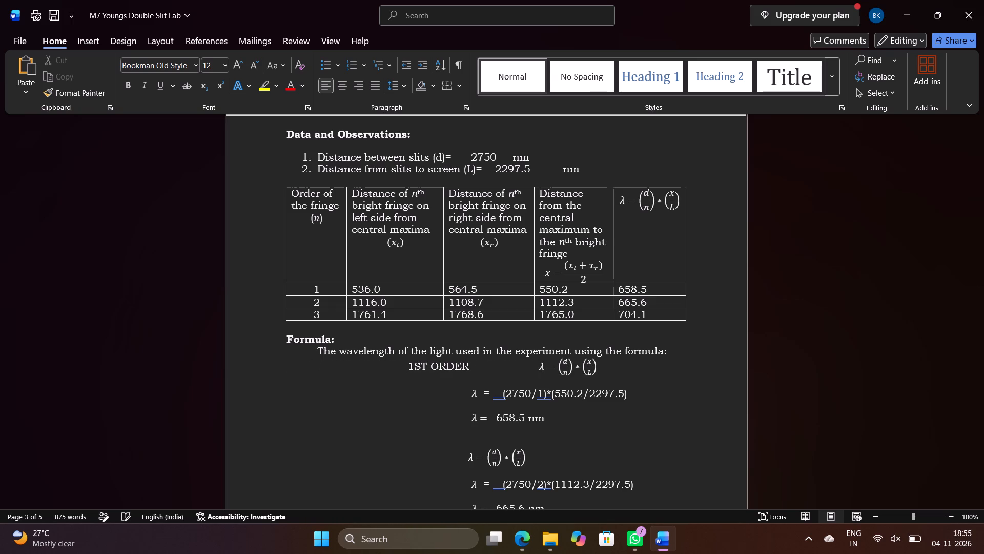
key("BackSpace")
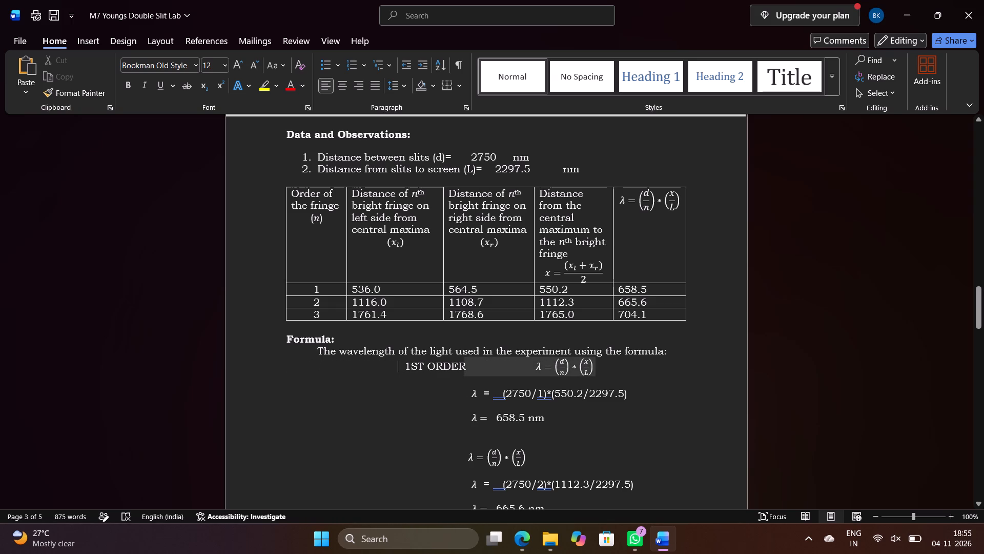
Narrow the wide gap between the indented "1ST ORDER" label and its equation.
left_click(531, 366)
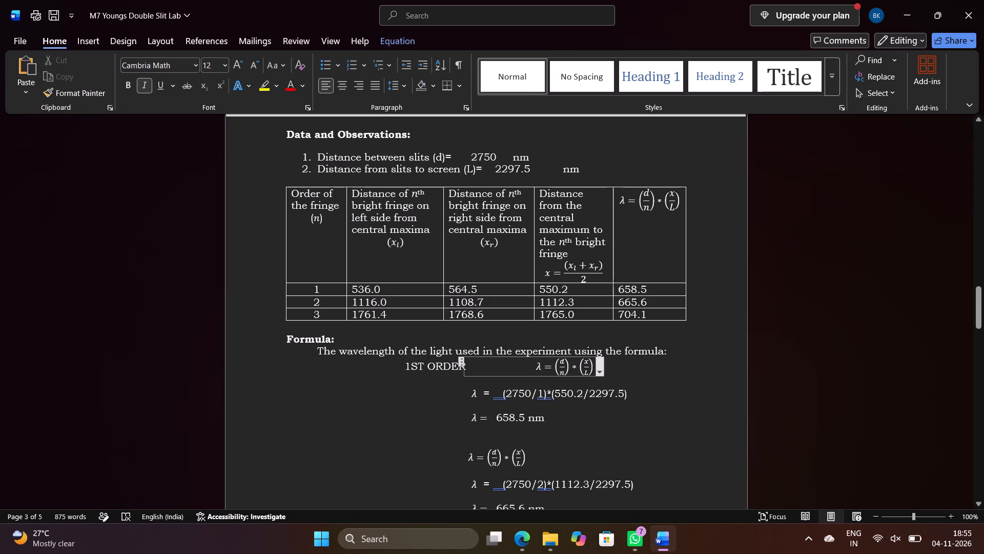
key("BackSpace")
key("BackSpace")
key("BackSpace")
key("BackSpace")
key("BackSpace")
key("BackSpace")
key("BackSpace")
key("BackSpace")
key("BackSpace")
key("BackSpace")
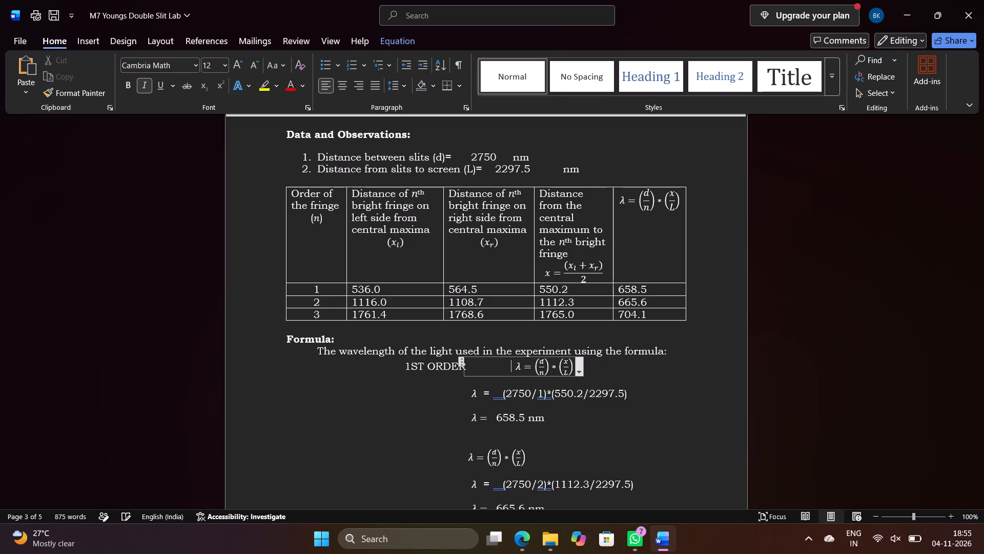
key("BackSpace")
key("BackSpace")
key("BackSpace")
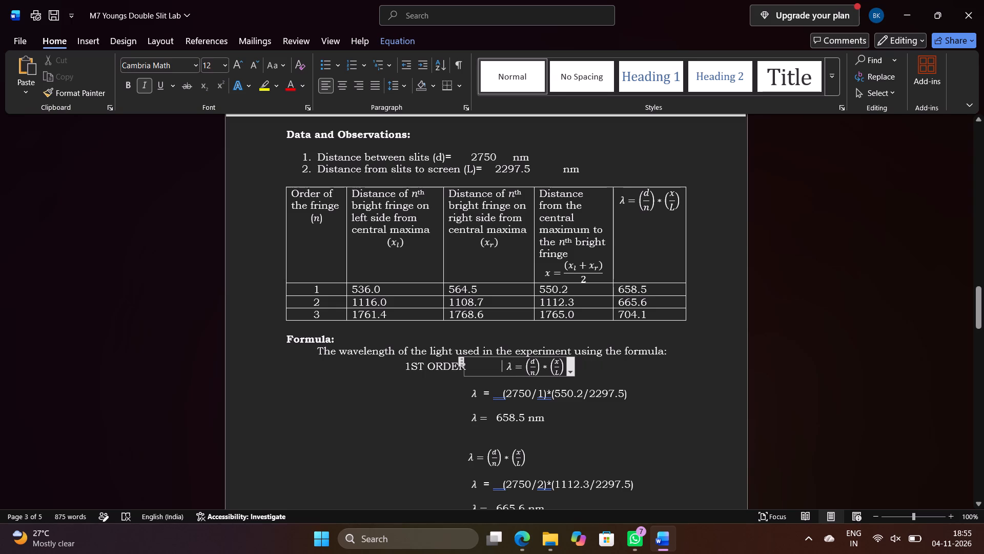
Reduce the label's indent slightly and close up the remaining gap until the first equation aligns with the λ lines below.
left_click(397, 370)
key("BackSpace")
key("BackSpace")
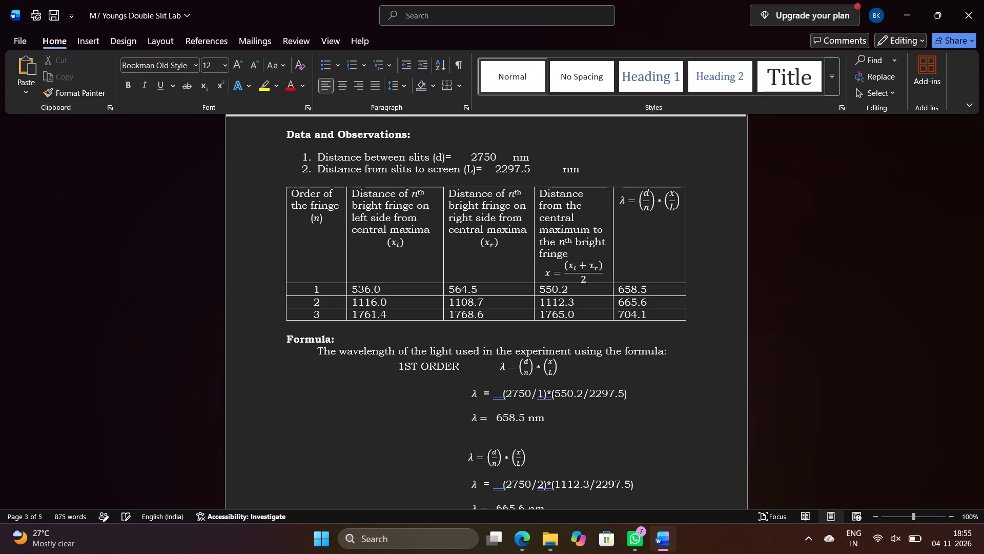
left_click(495, 368)
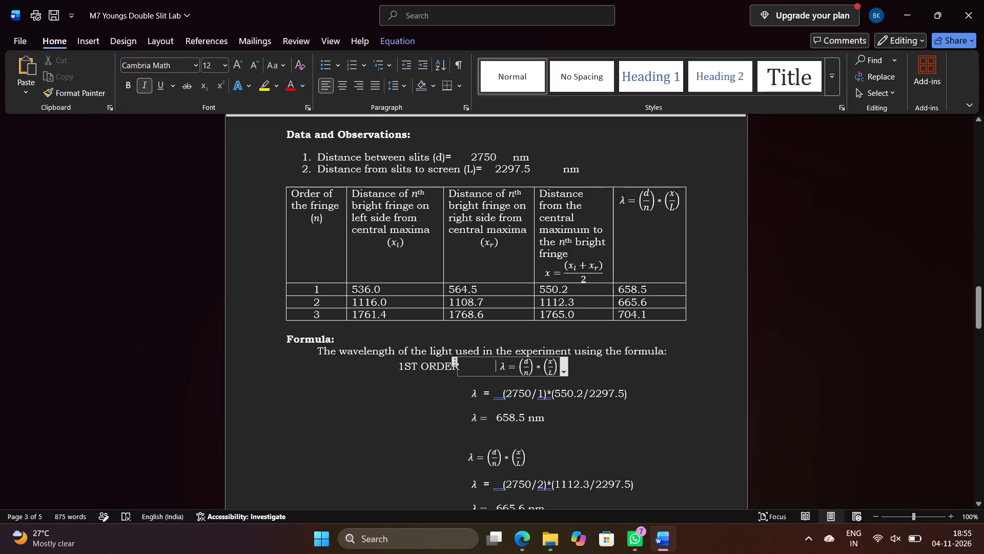
key("BackSpace")
key("BackSpace")
key("BackSpace")
key("BackSpace")
key("BackSpace")
key("BackSpace")
key("BackSpace")
key("BackSpace")
key("BackSpace")
key("BackSpace")
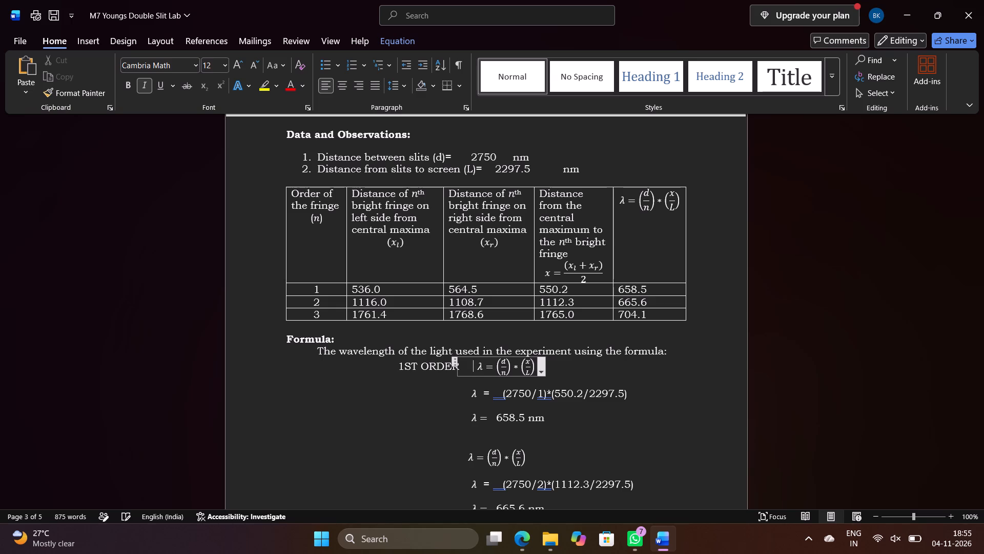
key("BackSpace")
key("BackSpace")
key("BackSpace")
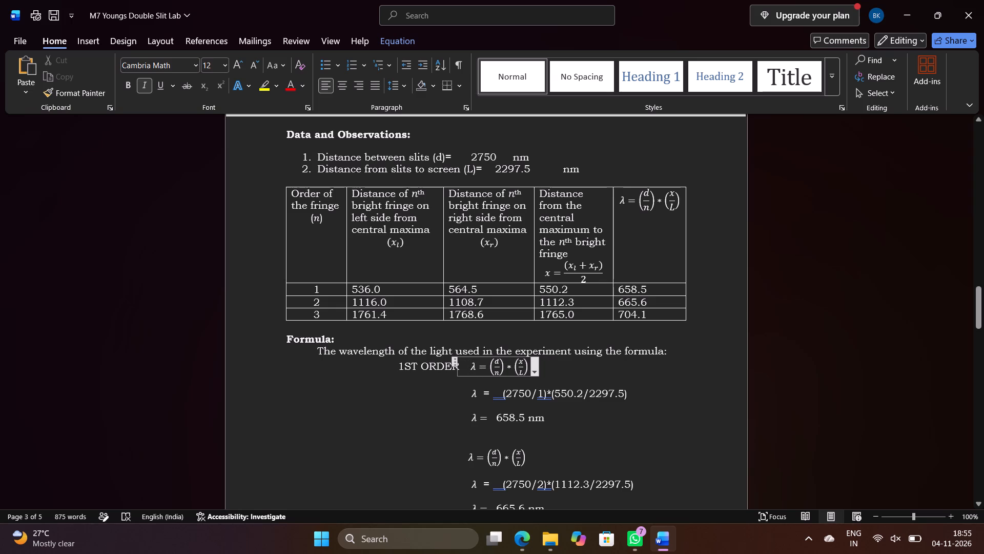
Format the "ST" in the "1ST ORDER" label as superscript.
left_click(419, 366)
left_click(419, 366)
left_click_drag(419, 366, 411, 365)
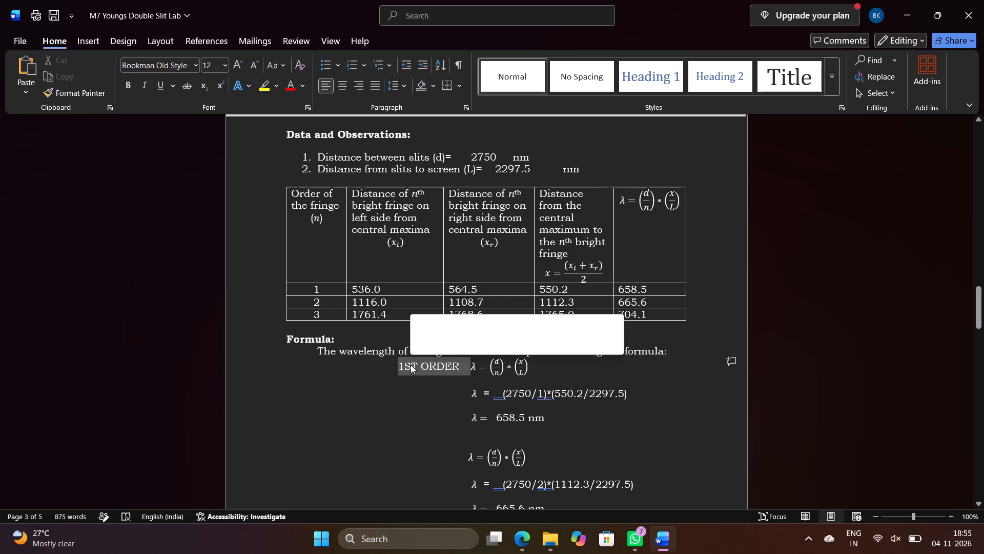
left_click(411, 386)
left_click_drag(404, 364, 416, 364)
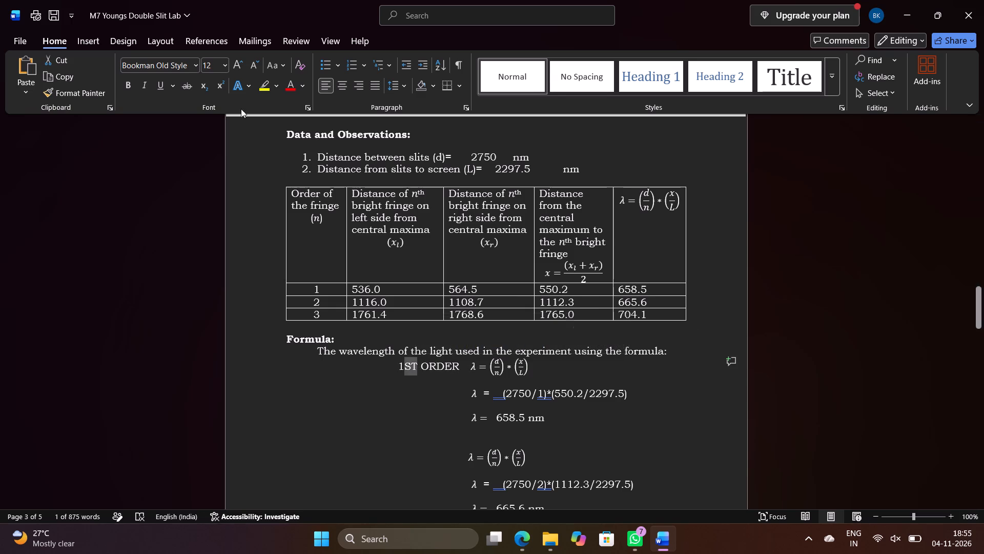
left_click(219, 78)
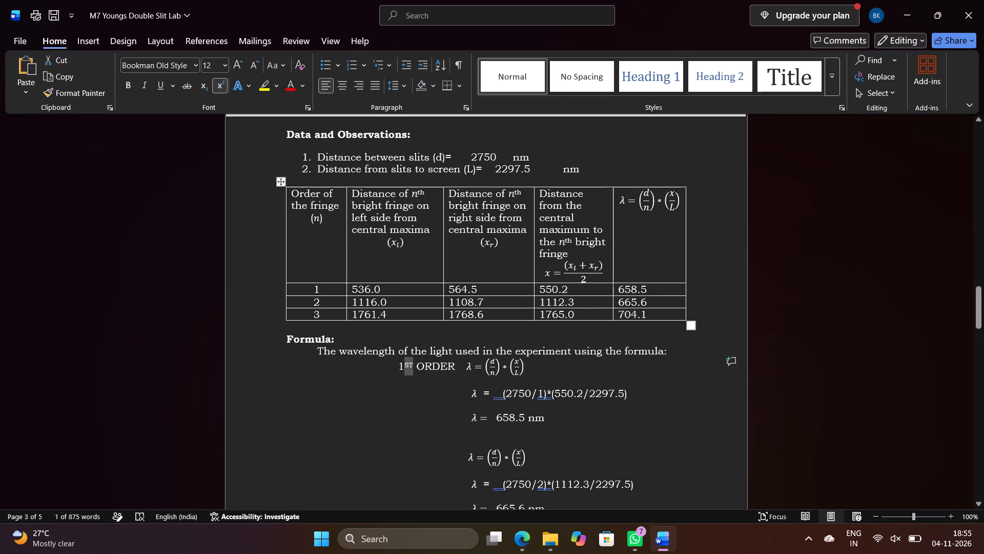
Add the label "2ND ORDER" before the λ formula of the second wavelength calculation, roughly beneath the "1ST ORDER" label.
scroll(463, 495, "down", 1)
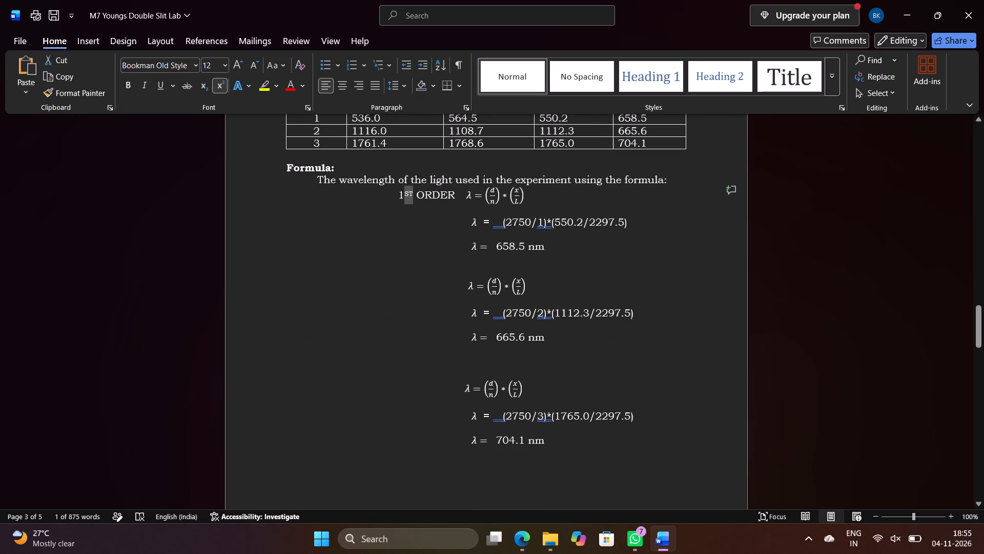
left_click(458, 291)
left_click(401, 285)
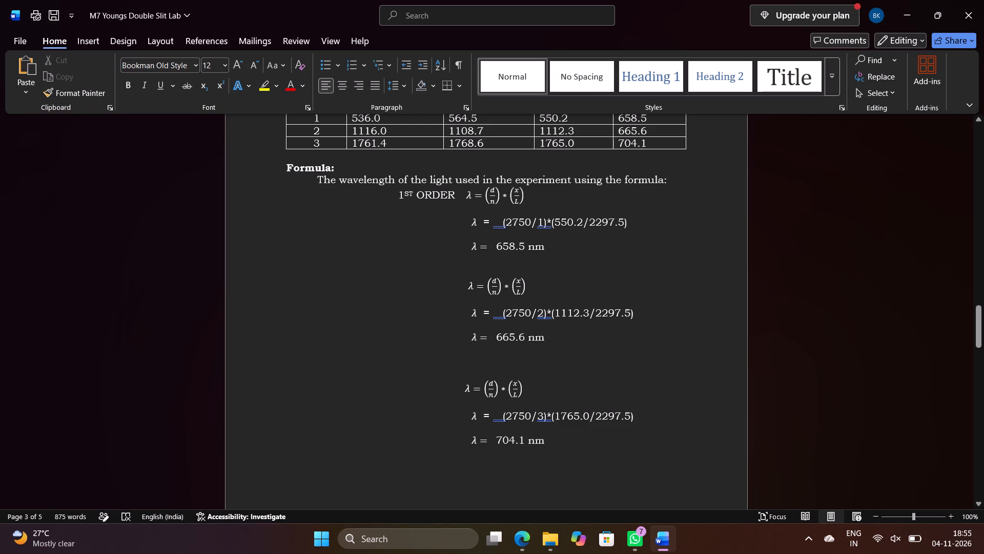
key("2")
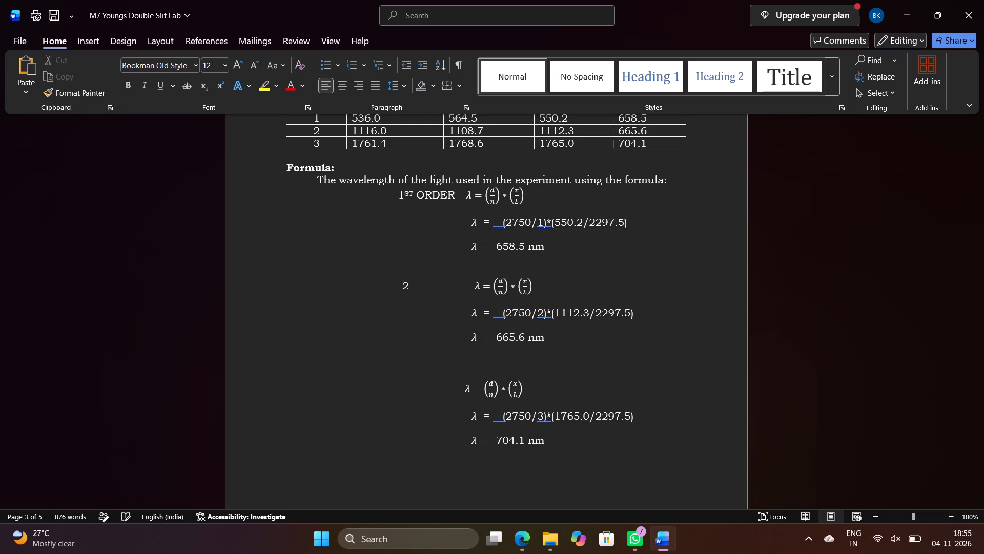
type("ND ORDER")
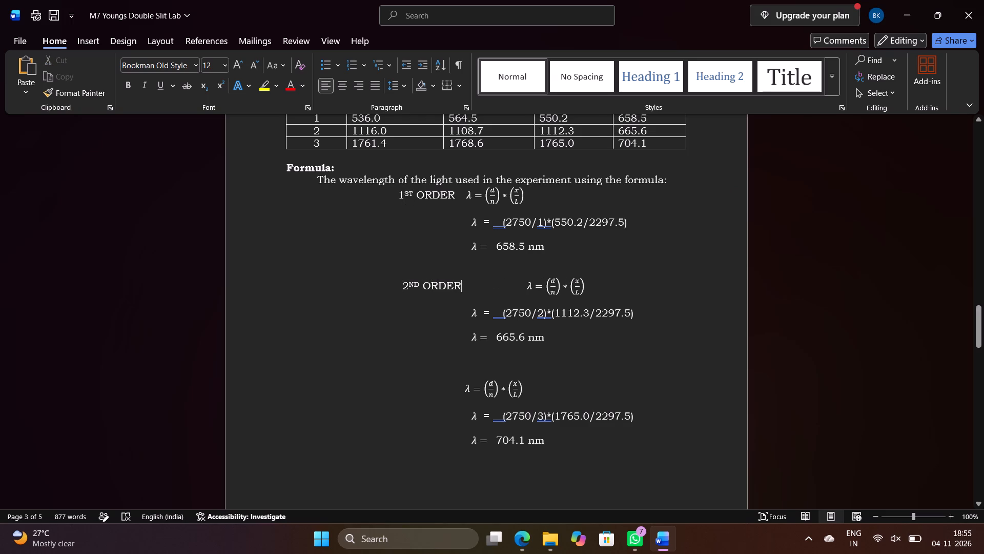
Close up the gap after "2ND ORDER" until its equation aligns with the λ lines below.
left_click(517, 289)
key("BackSpace")
key("BackSpace")
key("BackSpace")
key("BackSpace")
key("BackSpace")
key("BackSpace")
key("BackSpace")
key("BackSpace")
key("BackSpace")
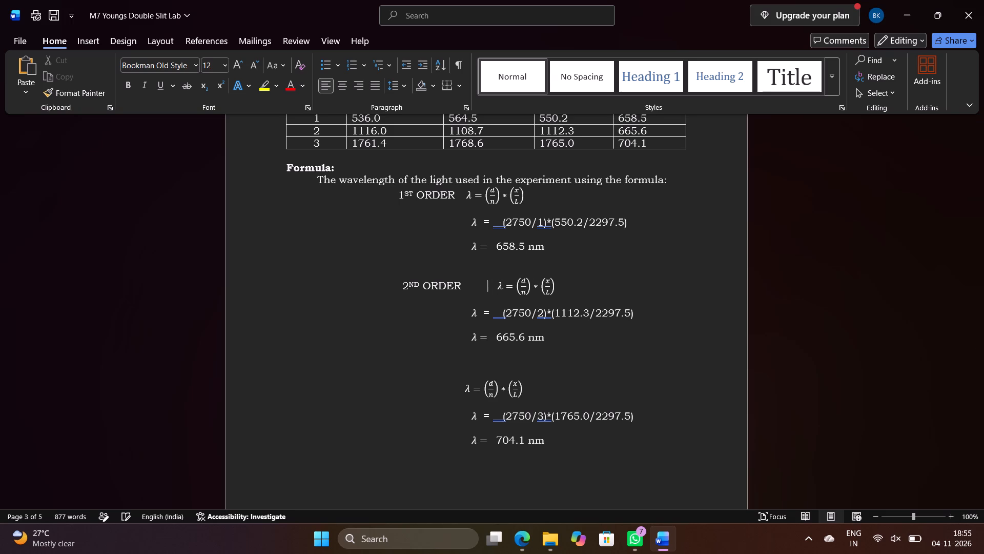
key("BackSpace")
key("BackSpace")
key("BackSpace")
key("BackSpace")
key("BackSpace")
key("BackSpace")
key("BackSpace")
key("BackSpace")
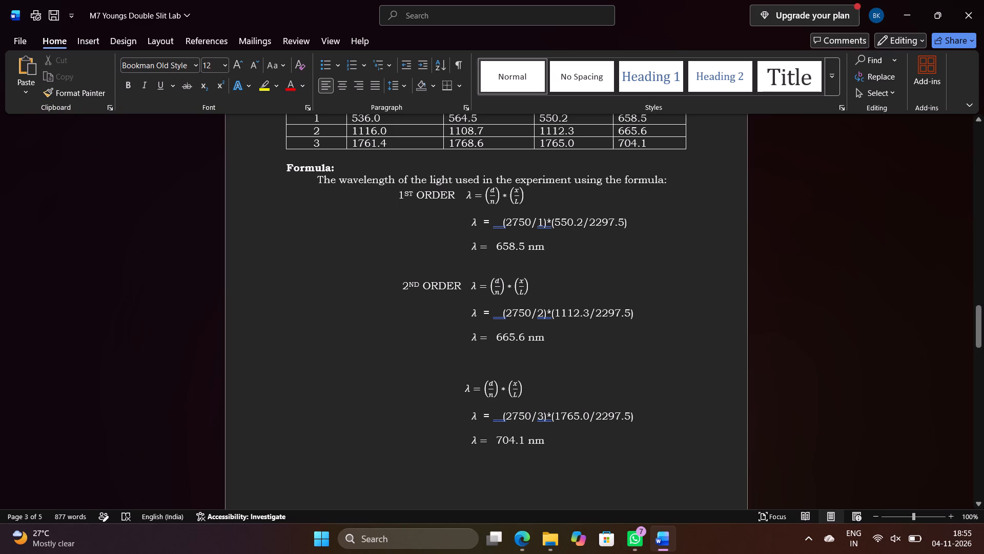
Add the label "3RD ORDER" directly before the λ formula of the third wavelength calculation.
left_click(451, 390)
type("3RD")
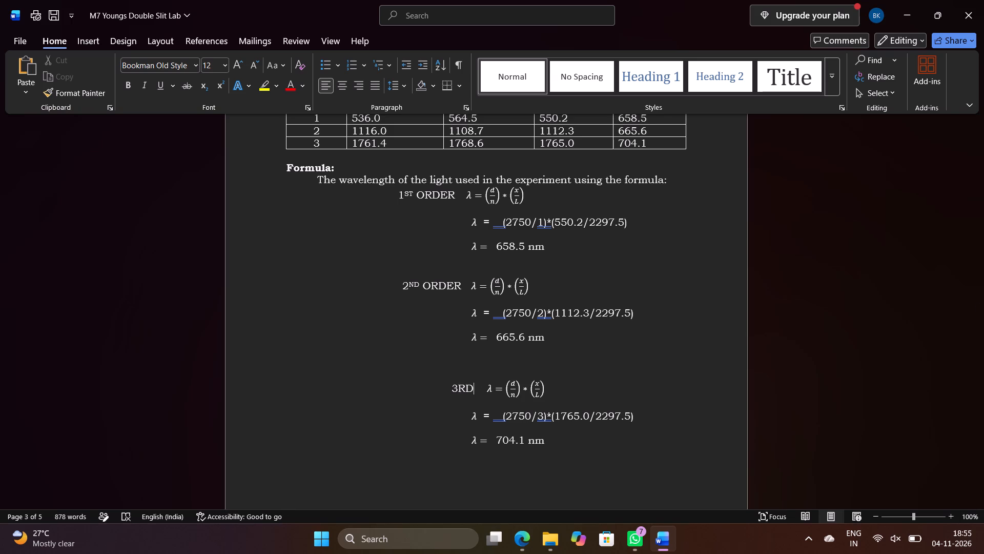
key("space")
type("ORDER")
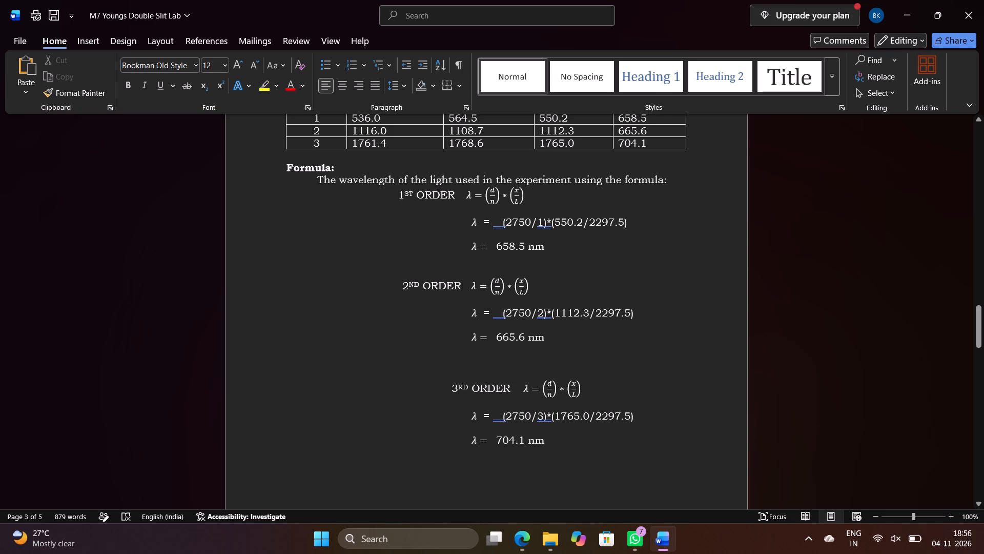
Reduce the indent before "3RD ORDER" until its equation aligns with the λ lines below and the label sits under the other two.
left_click(449, 392)
key("BackSpace")
key("BackSpace")
key("BackSpace")
key("BackSpace")
key("BackSpace")
key("BackSpace")
key("BackSpace")
key("BackSpace")
key("BackSpace")
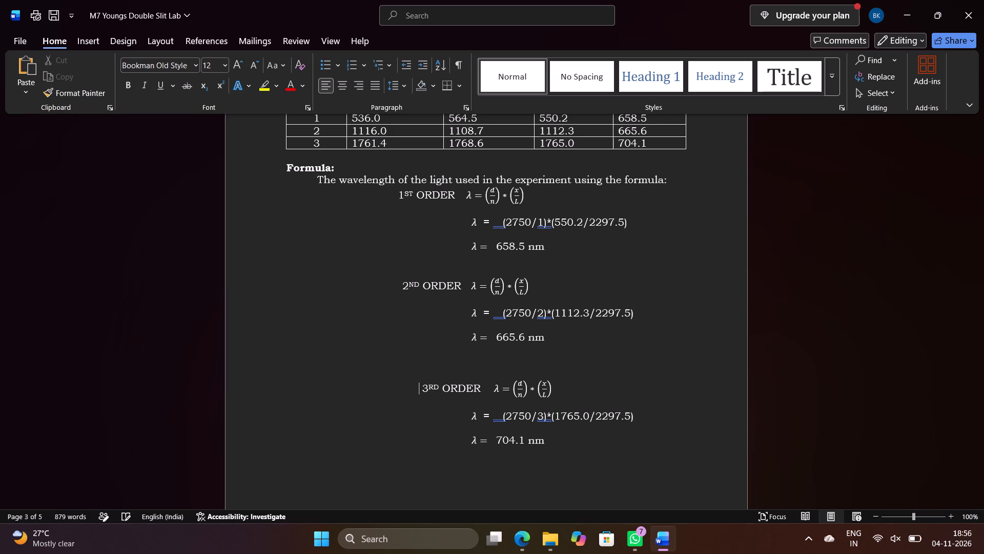
key("BackSpace")
key("BackSpace")
key("BackSpace")
key("BackSpace")
key("BackSpace")
key("BackSpace")
key("BackSpace")
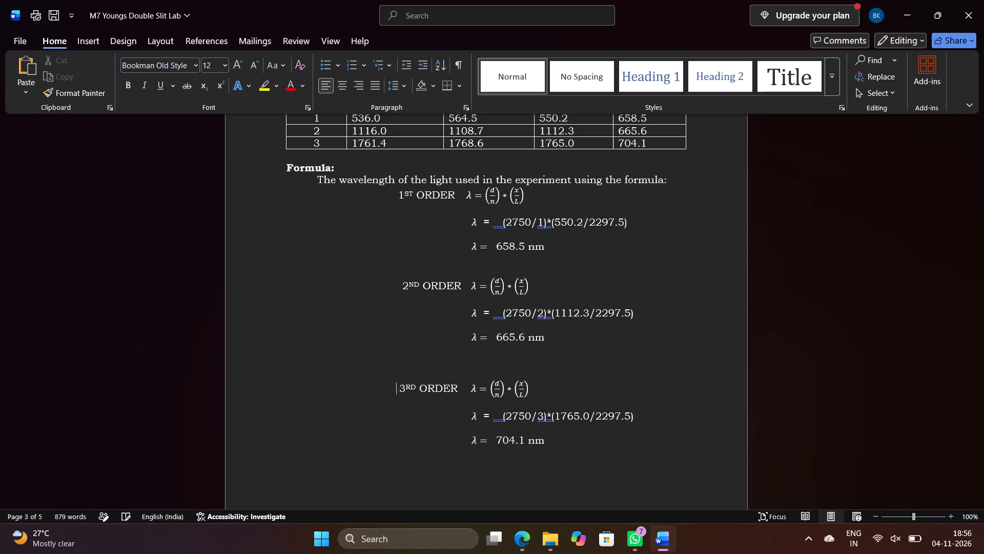
Review the whole report from the student details table through the calculations and result to the viva voce questions.
scroll(449, 392, "down", 3)
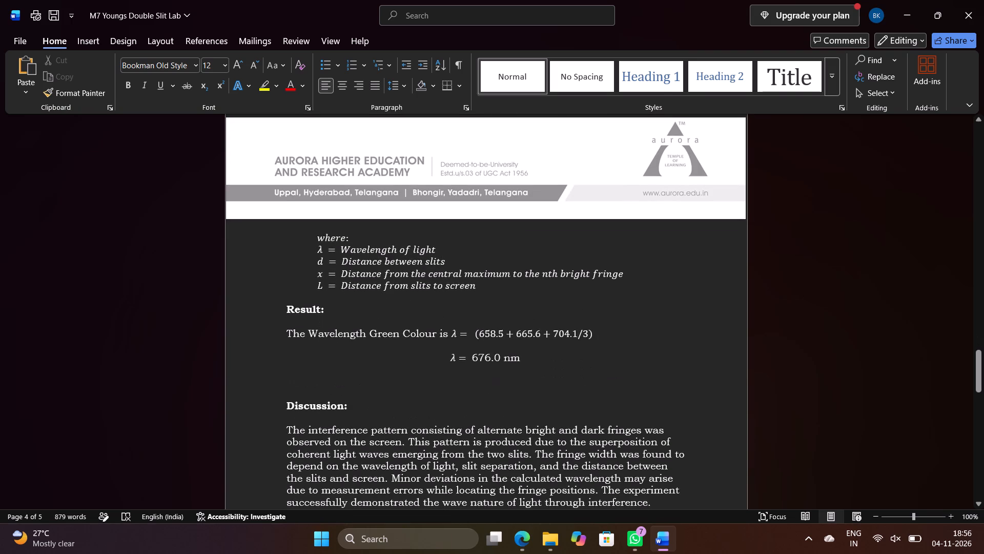
scroll(449, 392, "up", 10)
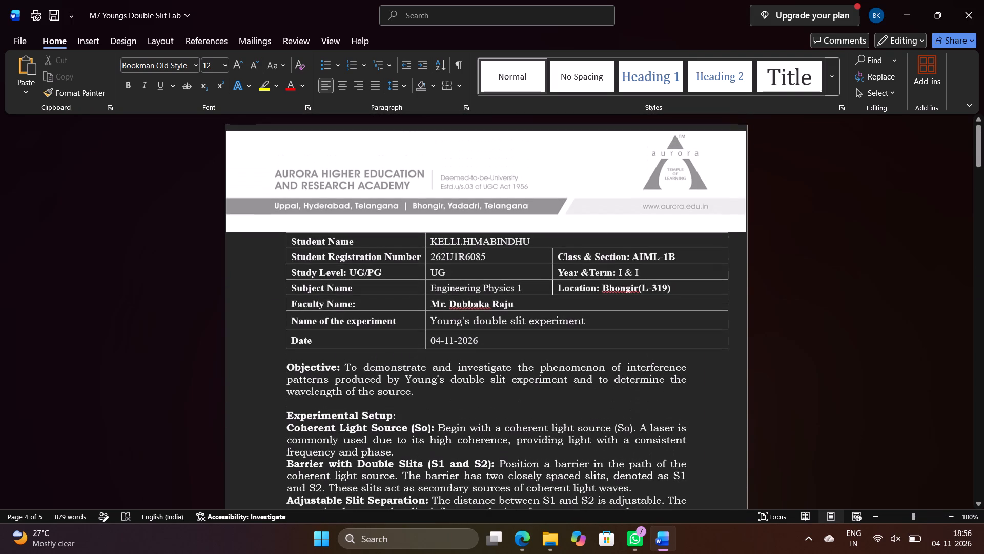
scroll(449, 392, "up", 1)
scroll(449, 392, "down", 4)
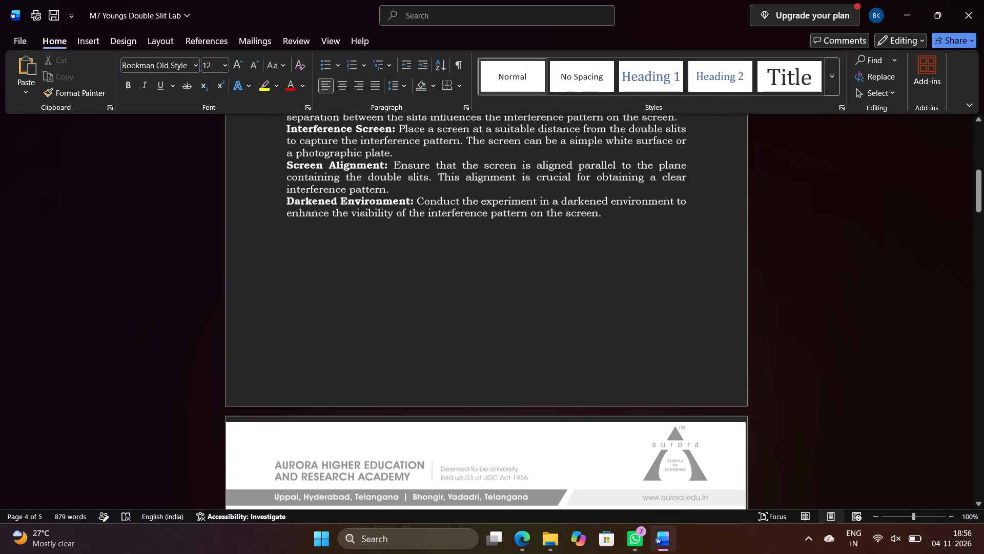
scroll(450, 371, "down", 5)
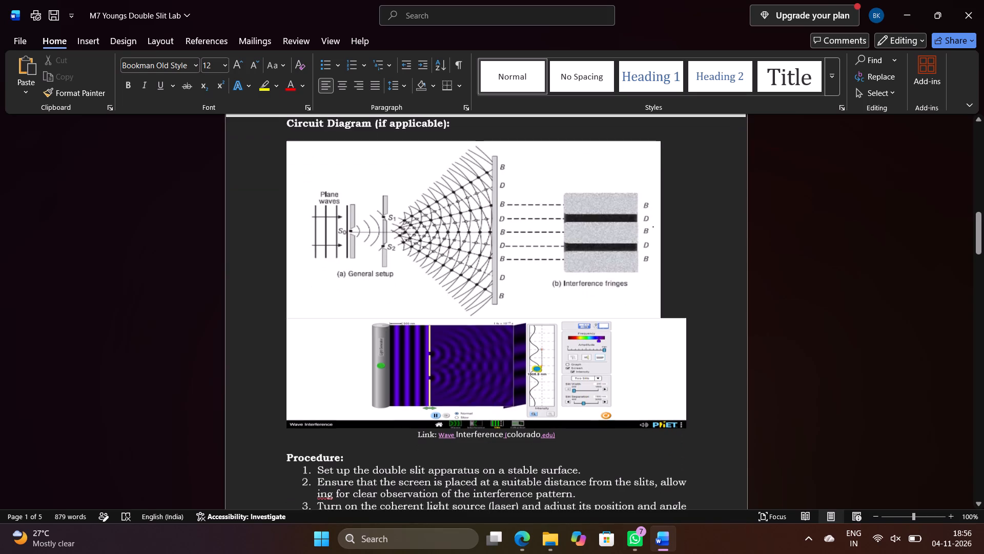
scroll(450, 371, "down", 4)
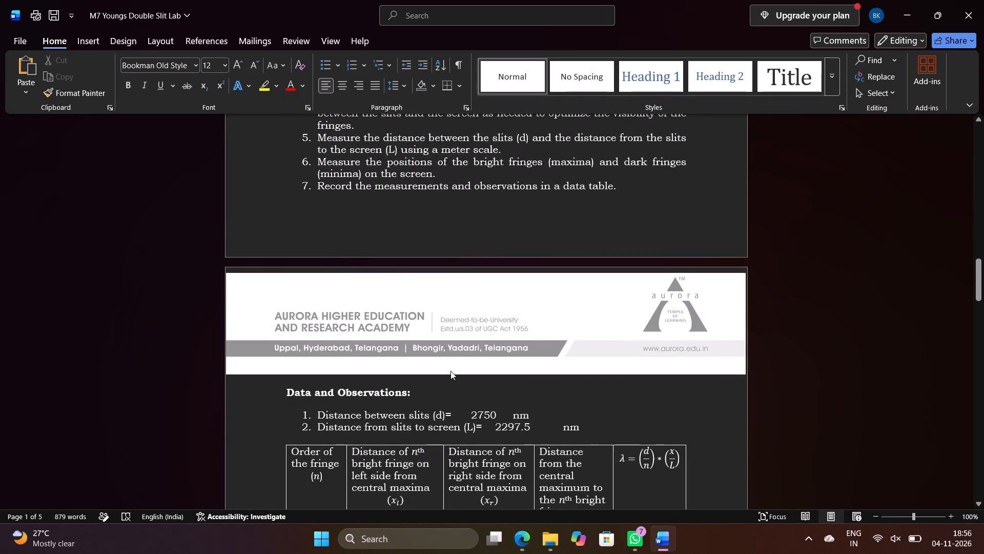
scroll(450, 371, "down", 5)
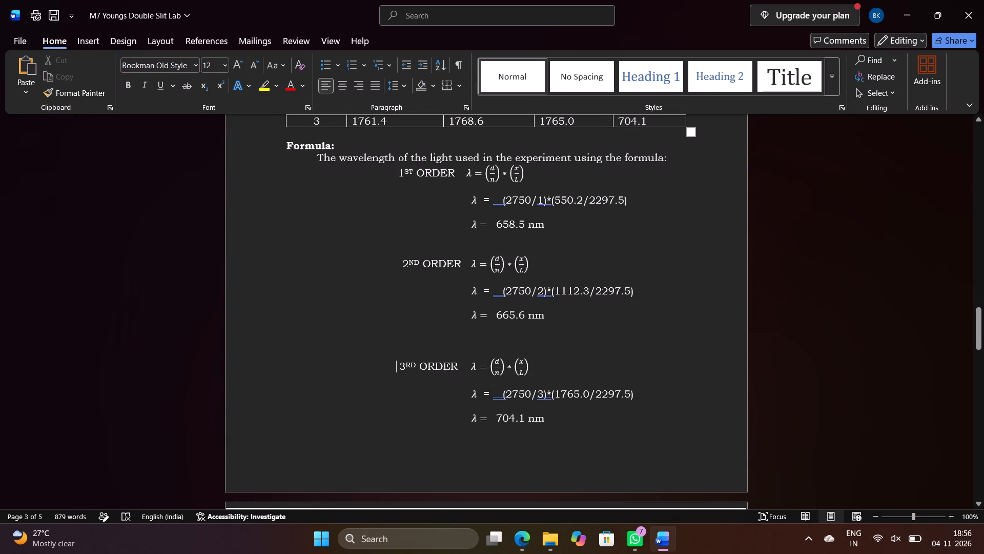
scroll(488, 430, "down", 7)
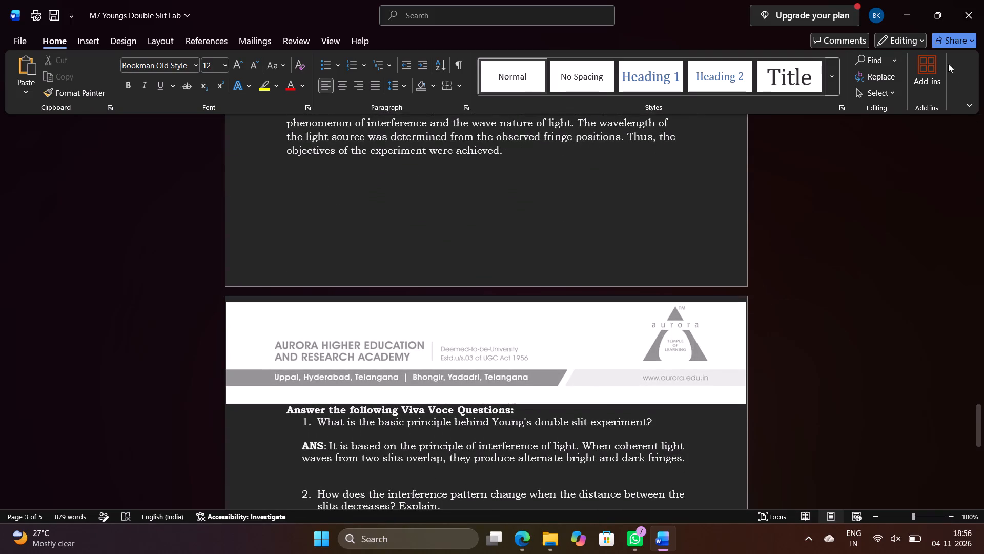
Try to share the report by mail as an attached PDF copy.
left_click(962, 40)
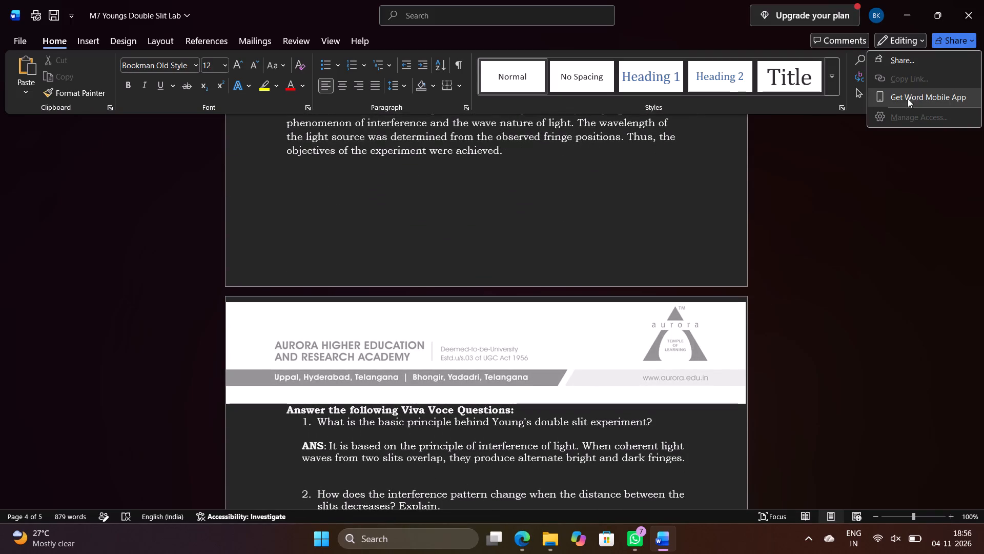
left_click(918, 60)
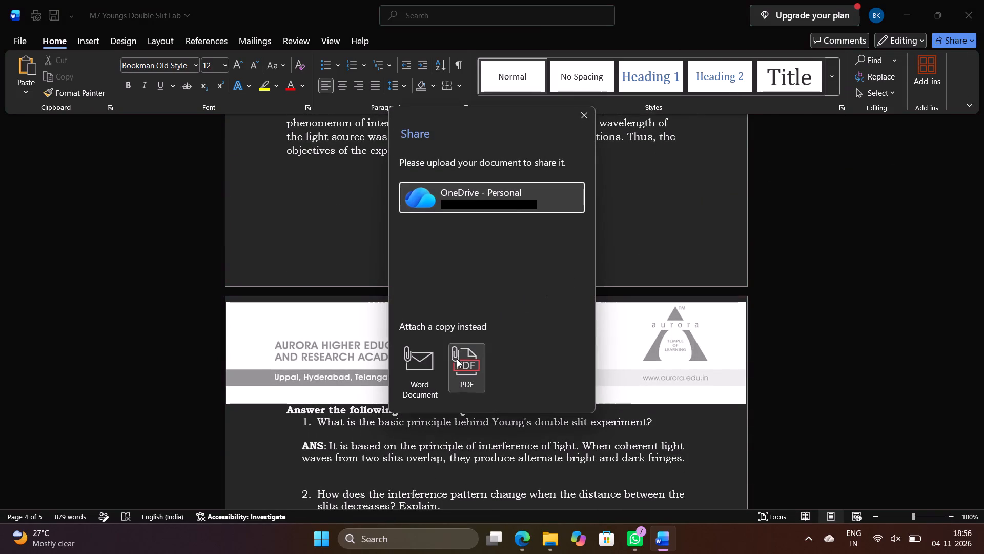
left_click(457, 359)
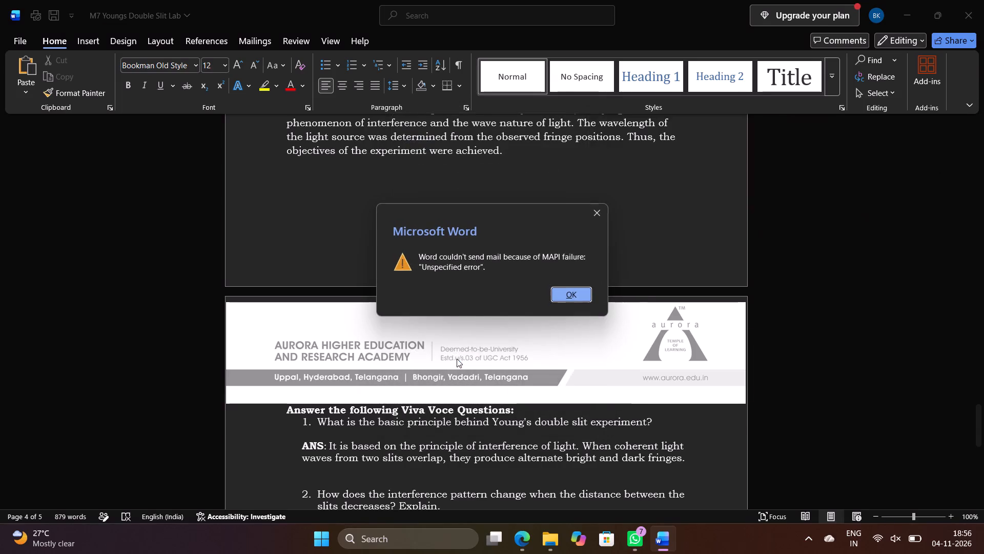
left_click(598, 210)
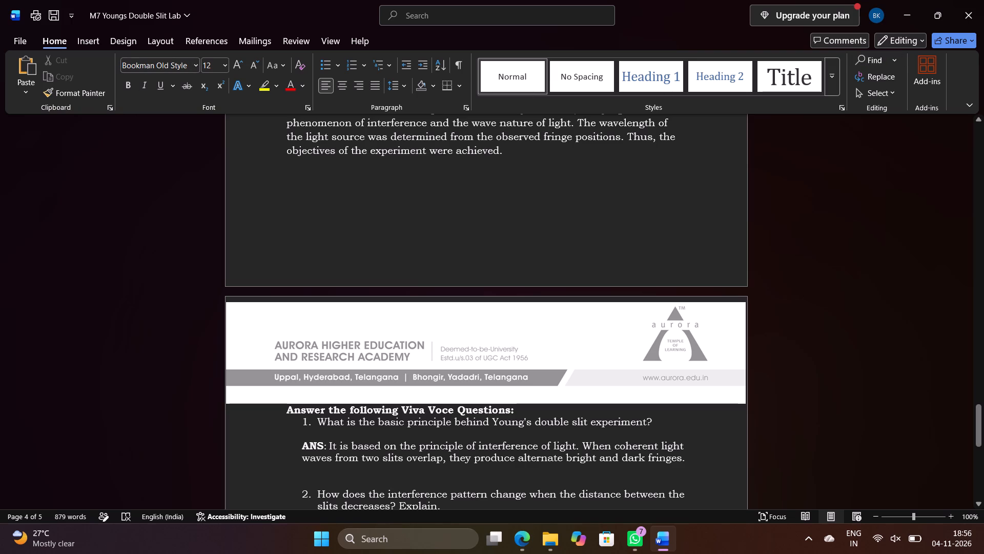
Save the lab report document.
left_click(50, 13)
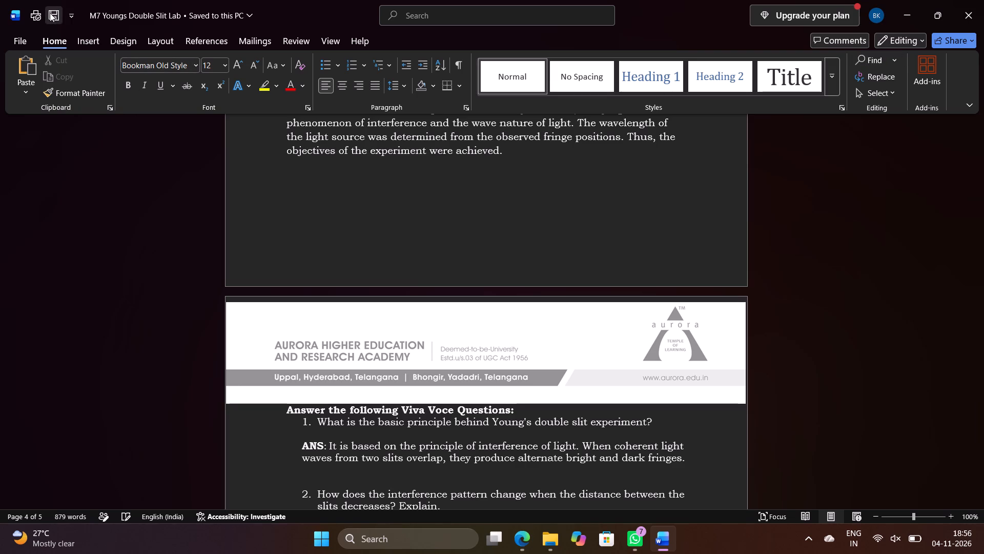
Print the report to a PDF file named "PHYSICS LAB 7" in the Documents folder.
left_click(37, 9)
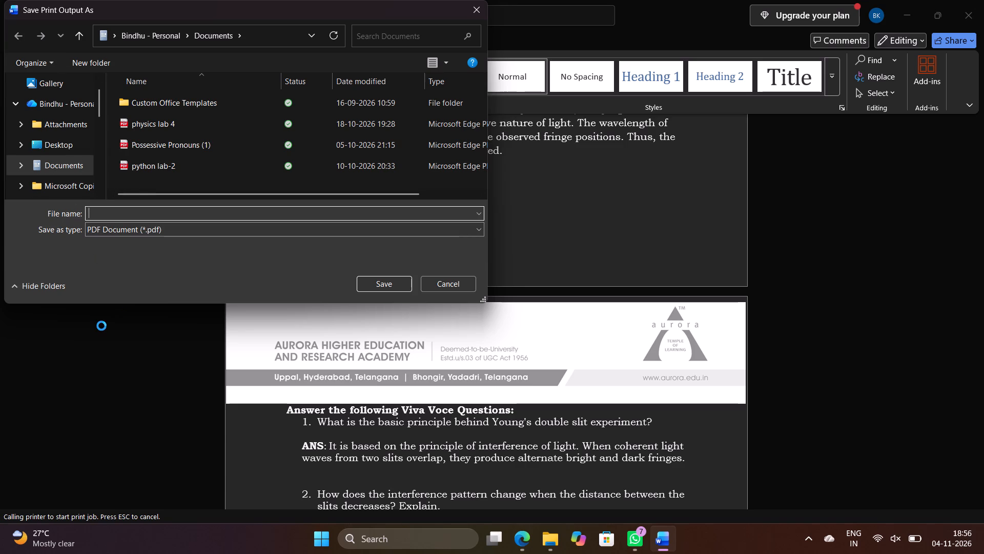
type("PHYD")
key("BackSpace")
type("SICS")
key("space")
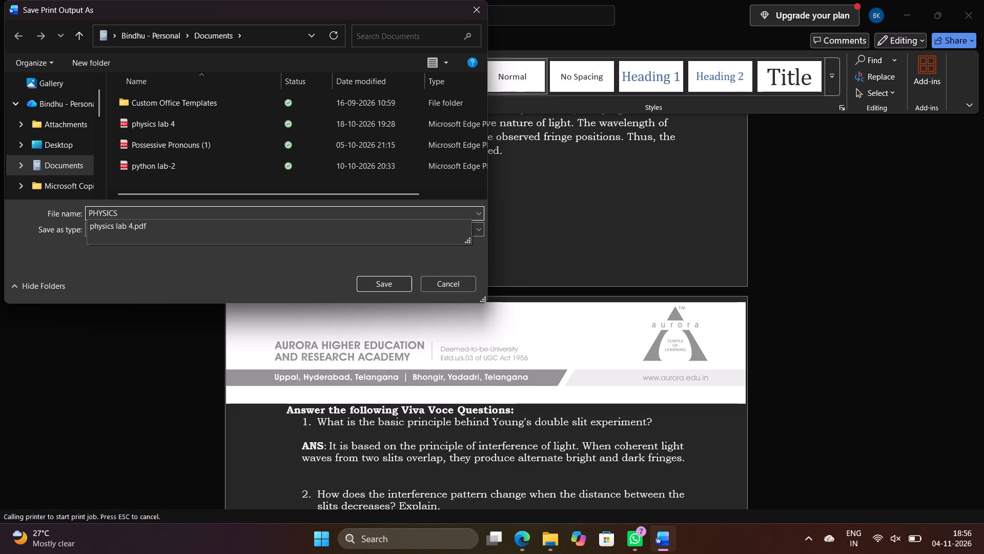
type("LAB 7")
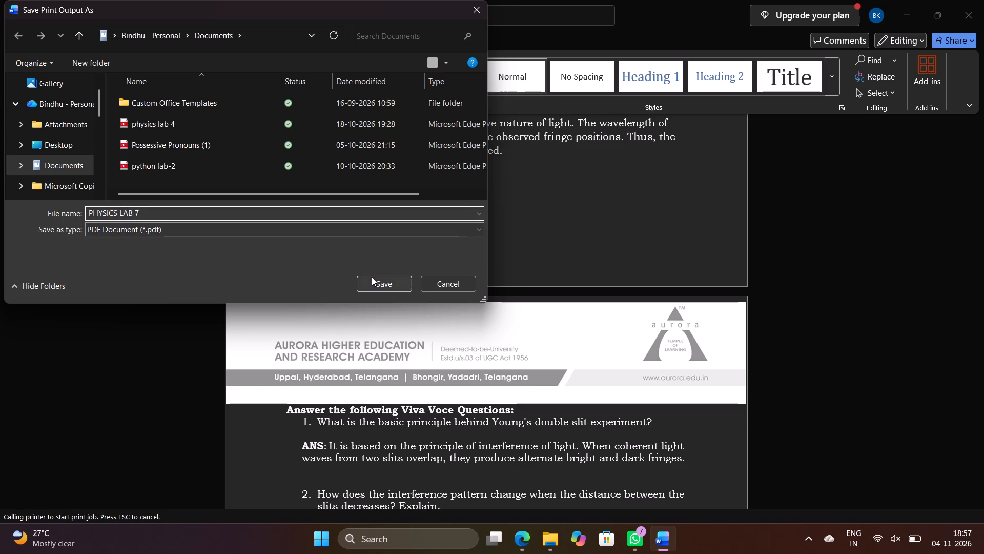
left_click(372, 277)
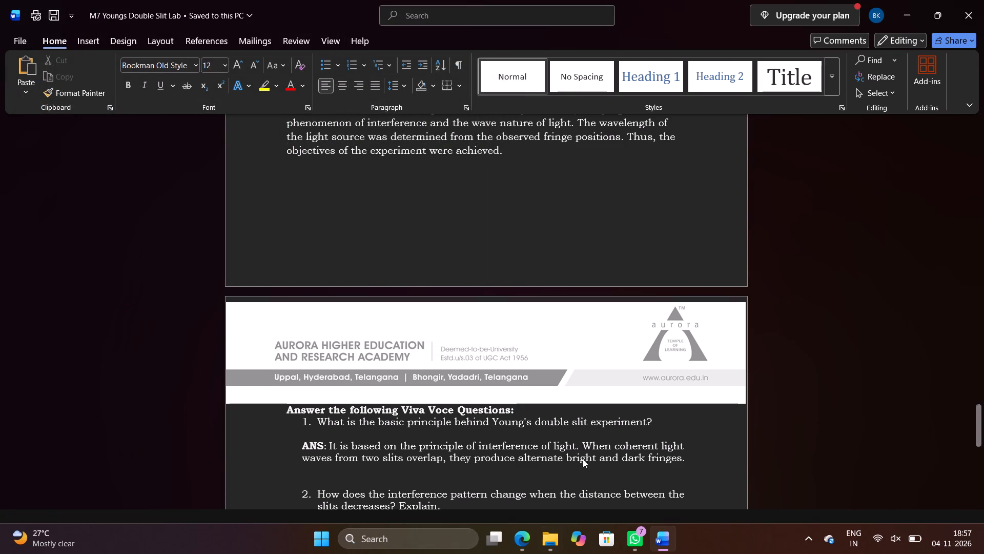
Switch to File Explorer and look for the "PHYSICS LAB 7" PDF in Downloads and among the recent files.
left_click(543, 538)
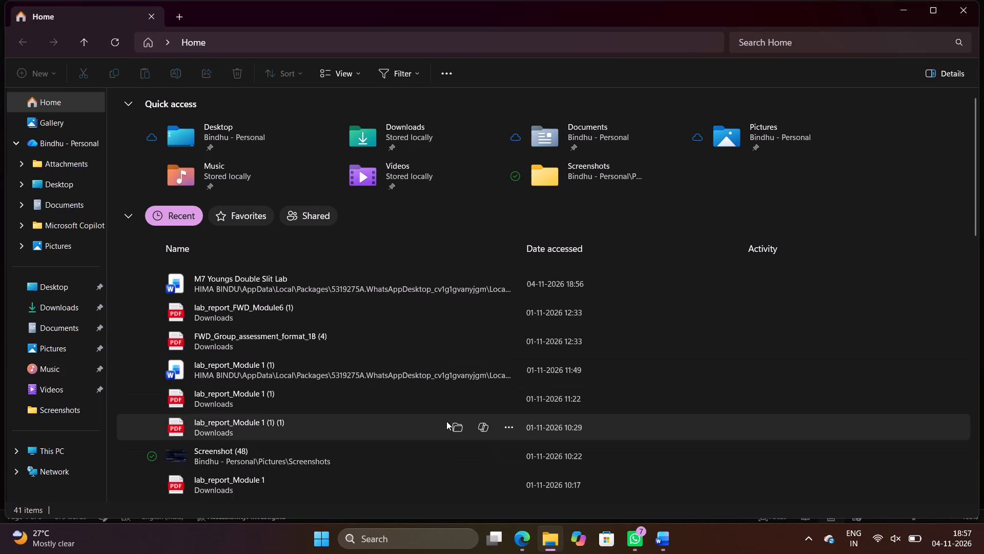
scroll(446, 421, "right", 1)
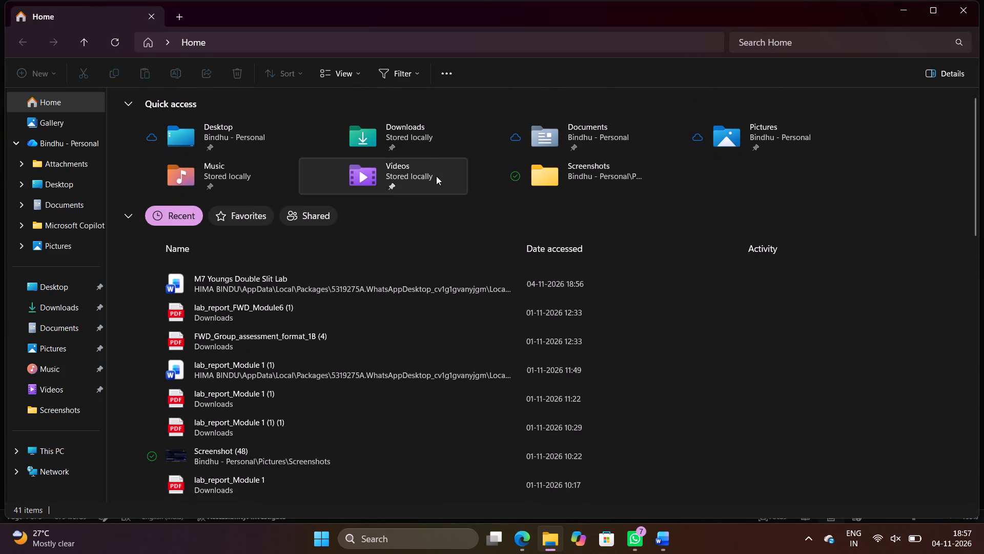
double_click(411, 132)
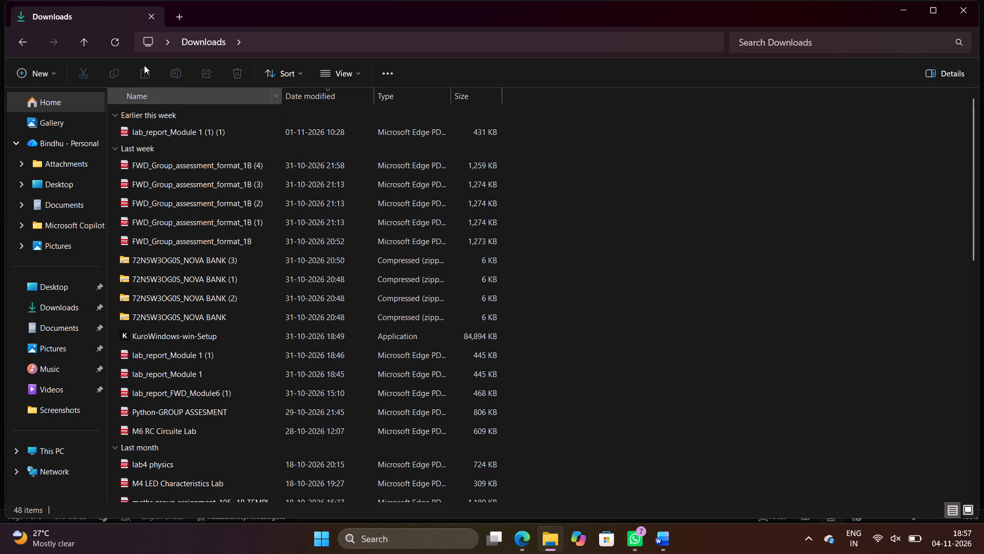
scroll(170, 163, "up", 6)
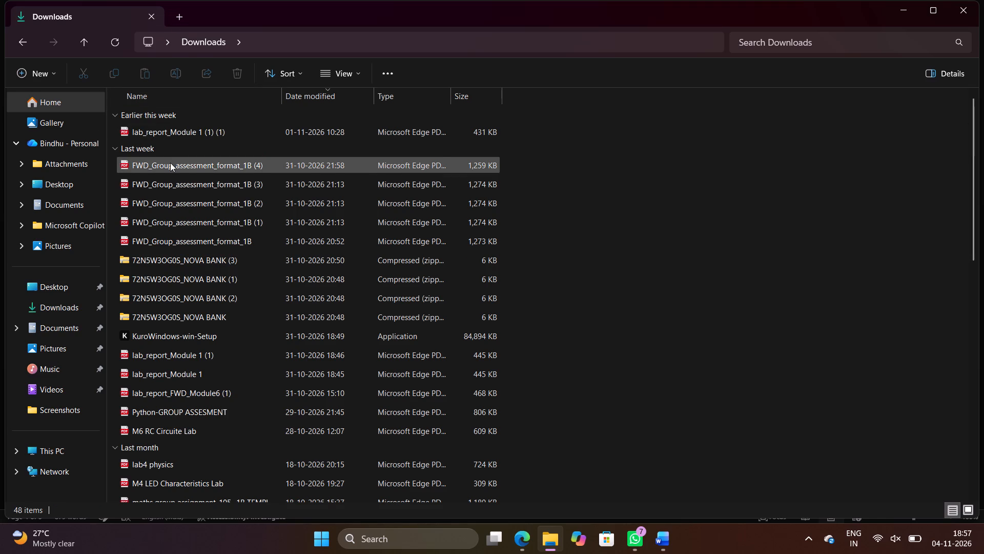
scroll(178, 137, "up", 4)
left_click(65, 103)
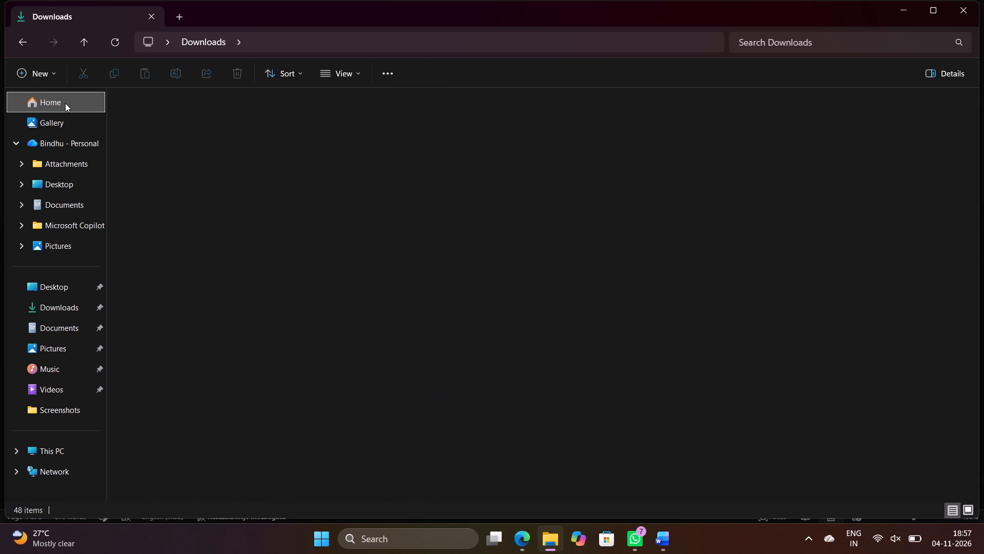
scroll(275, 310, "up", 1)
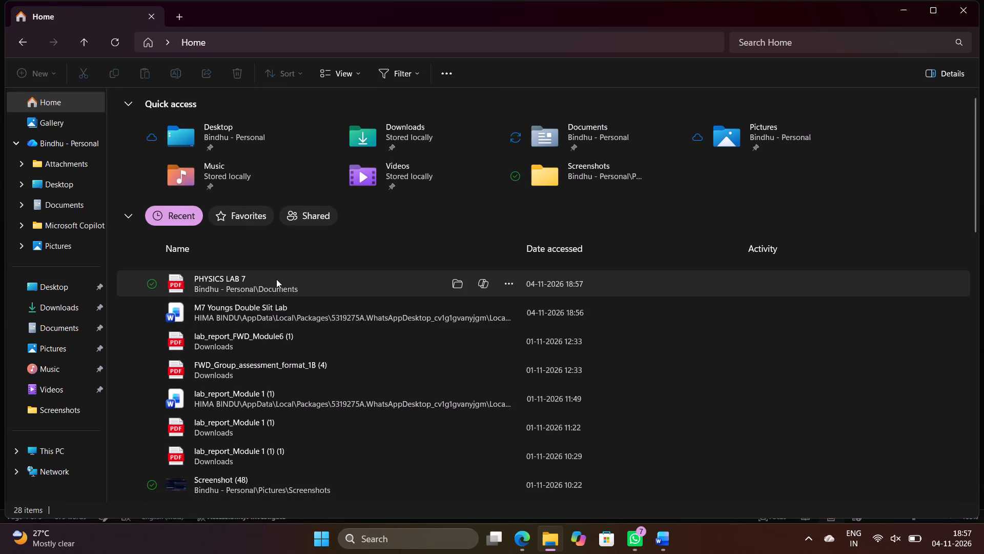
Open the "PHYSICS LAB 7" PDF from the recent files and review its pages through to the last viva voce answer.
double_click(276, 279)
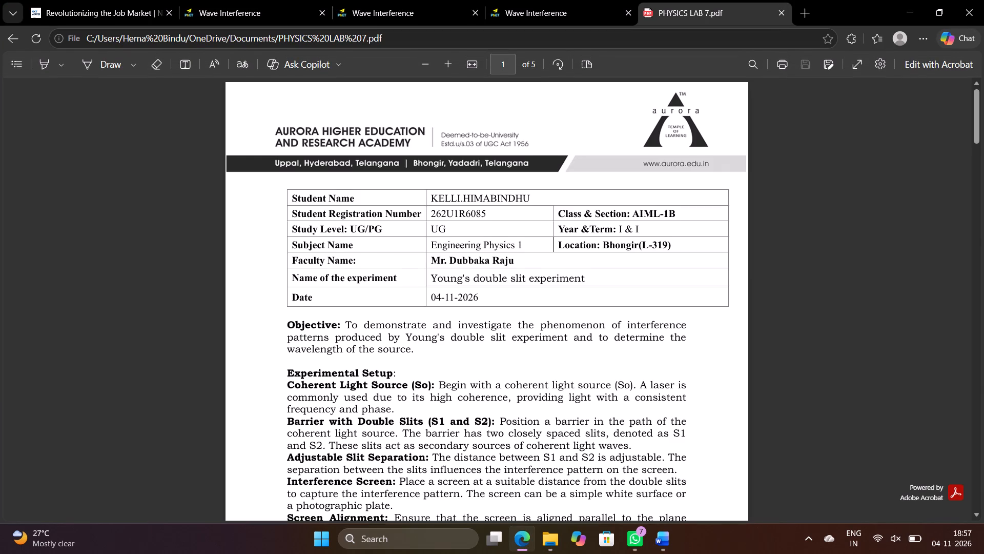
scroll(346, 357, "down", 8)
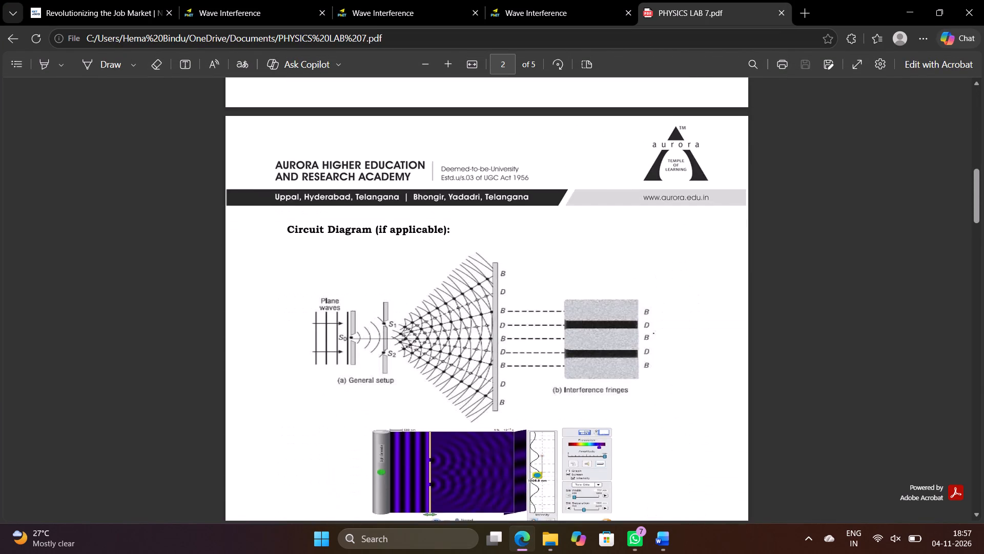
scroll(346, 357, "down", 9)
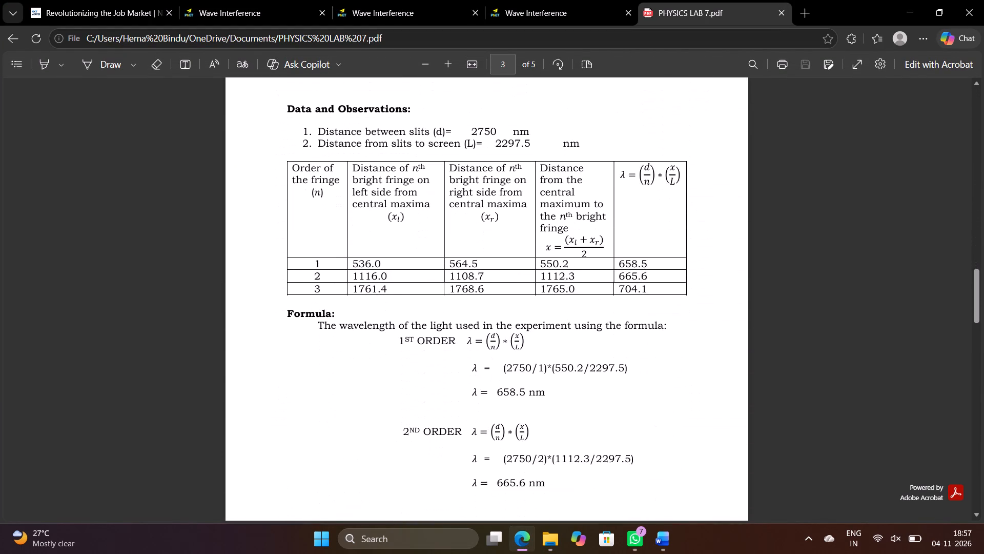
scroll(346, 357, "down", 6)
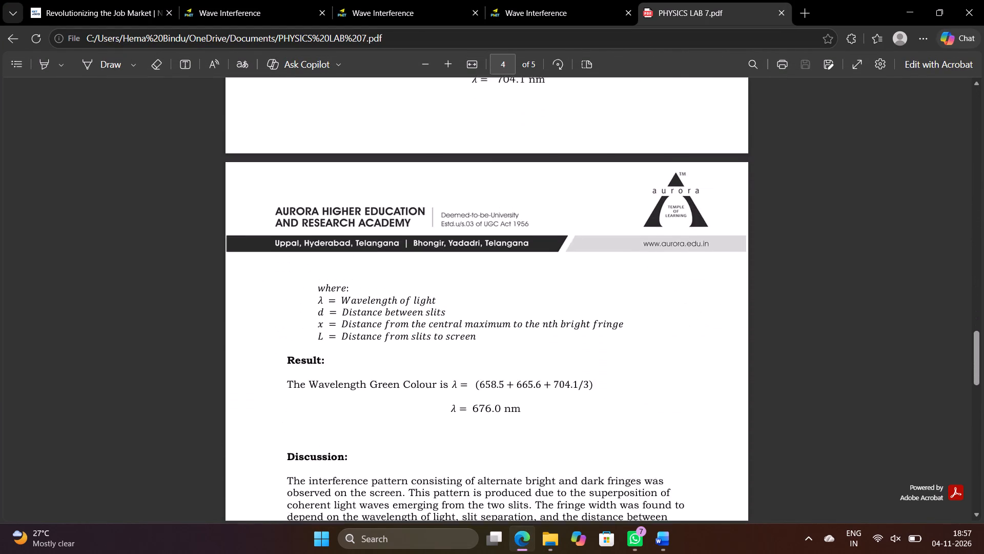
scroll(346, 357, "down", 8)
scroll(346, 357, "up", 1)
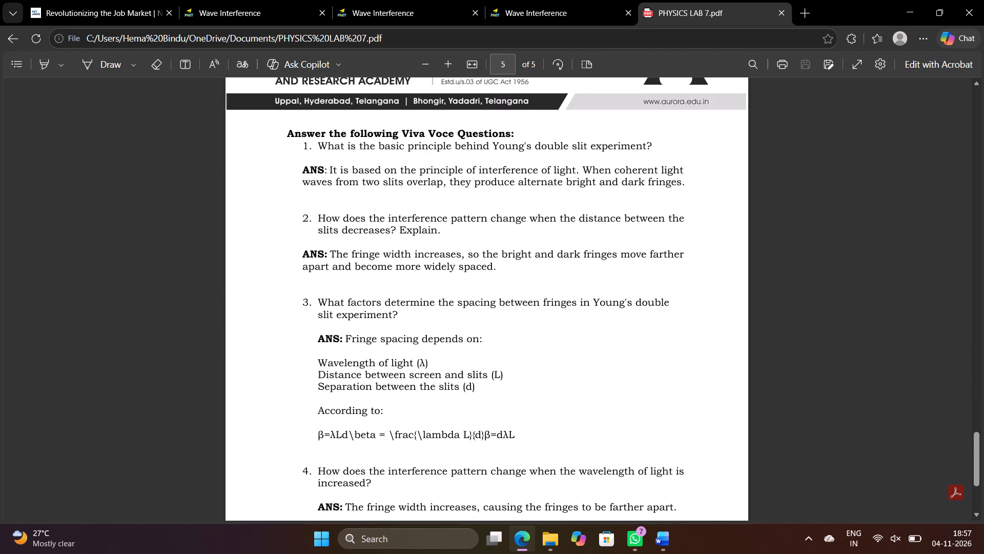
scroll(346, 357, "up", 1)
scroll(346, 357, "down", 1)
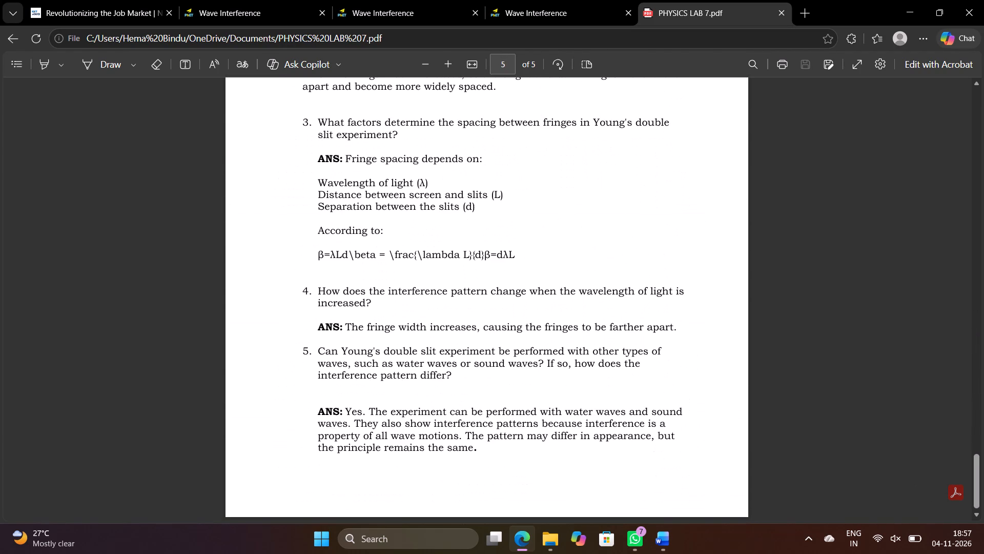
scroll(346, 357, "down", 1)
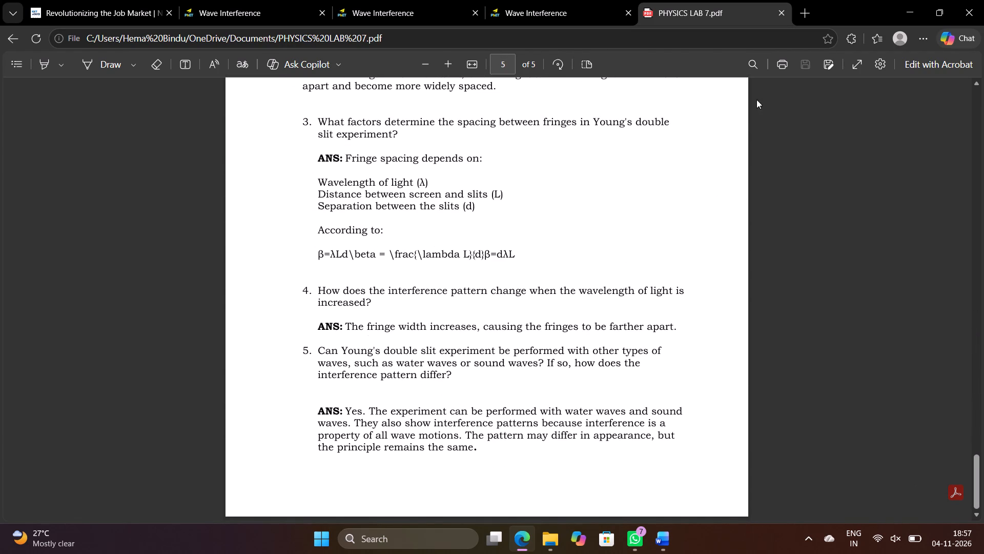
Close the browser window showing the PDF and return to File Explorer.
left_click(976, 6)
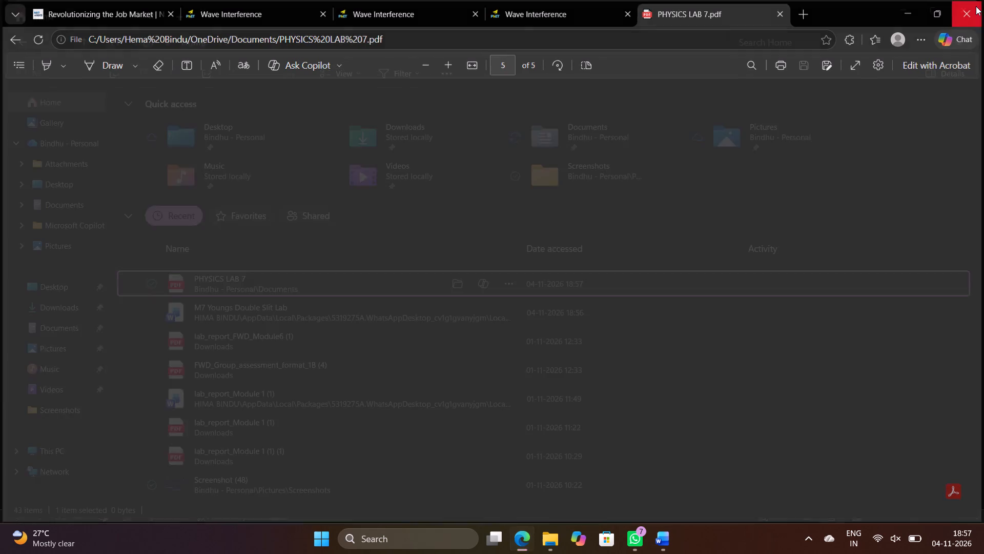
left_click(979, 4)
left_click(979, 4)
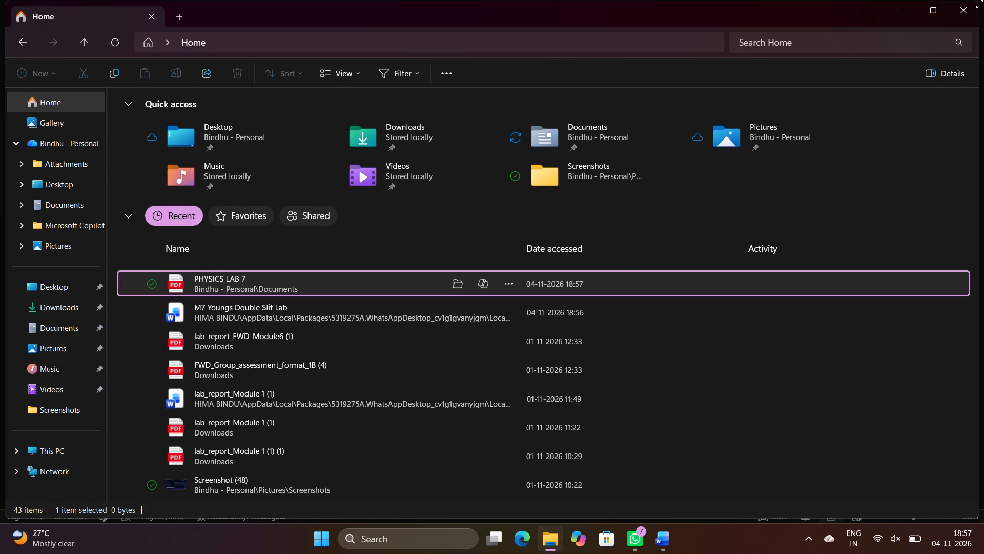
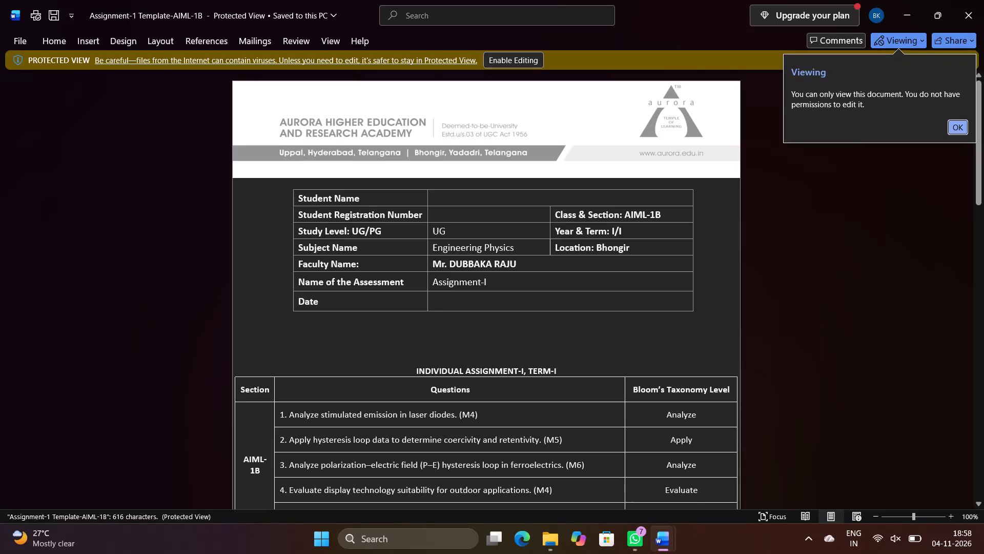
Look over the "Assignment-1 Template-AIML-1B" document and take it out of Protected View for editing.
scroll(404, 364, "down", 1)
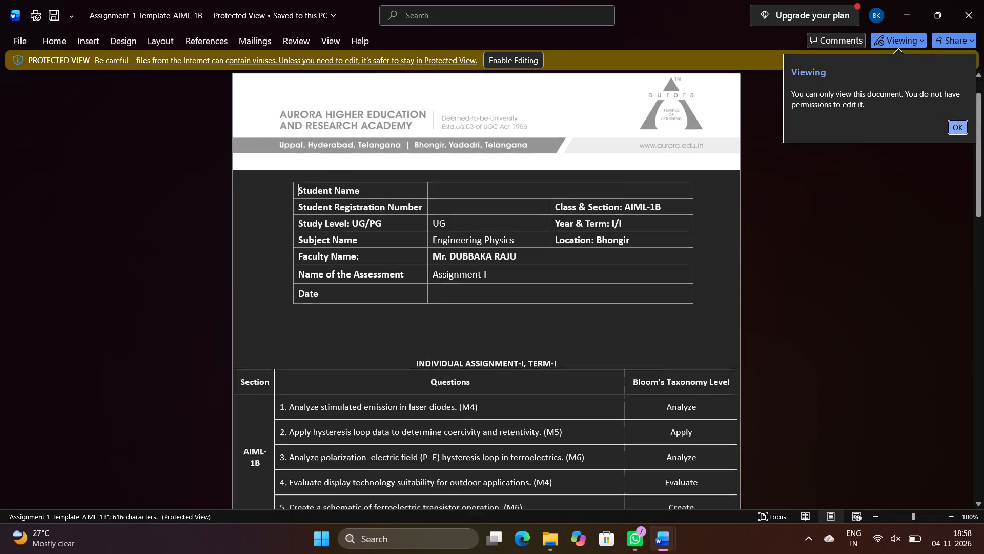
scroll(404, 364, "down", 2)
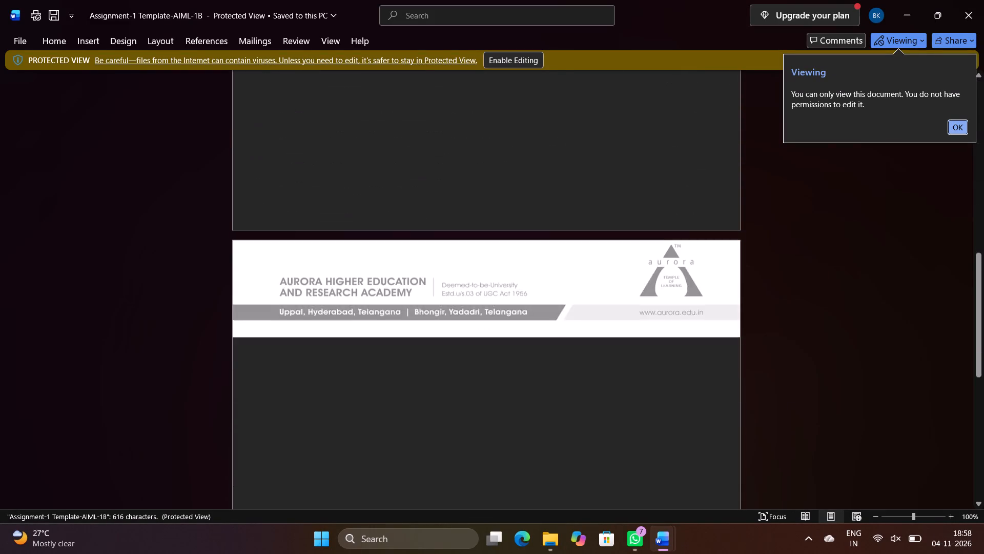
scroll(404, 364, "down", 1)
scroll(404, 364, "up", 4)
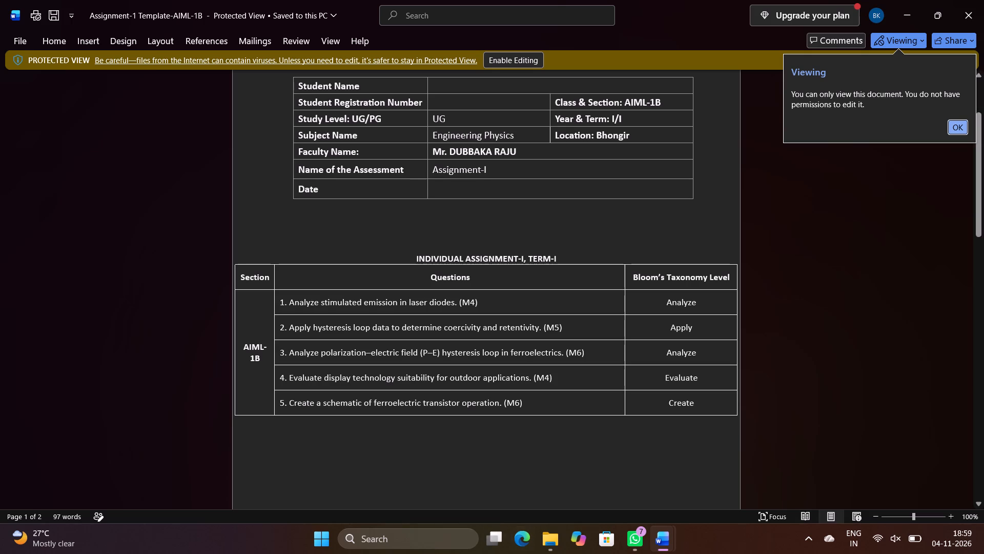
left_click(517, 61)
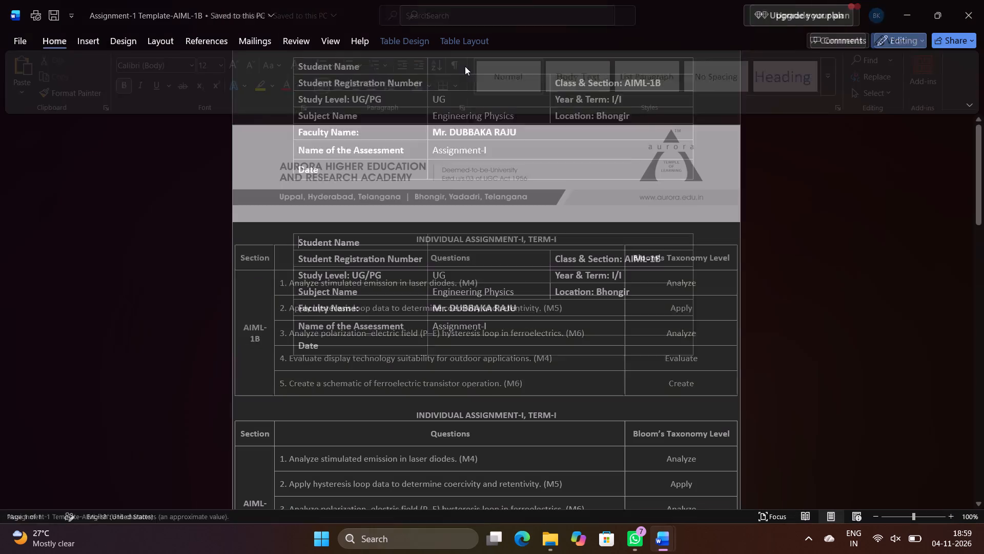
Fill in the student's name and registration number in the details table at the top of the Assignment-1 template.
left_click(442, 236)
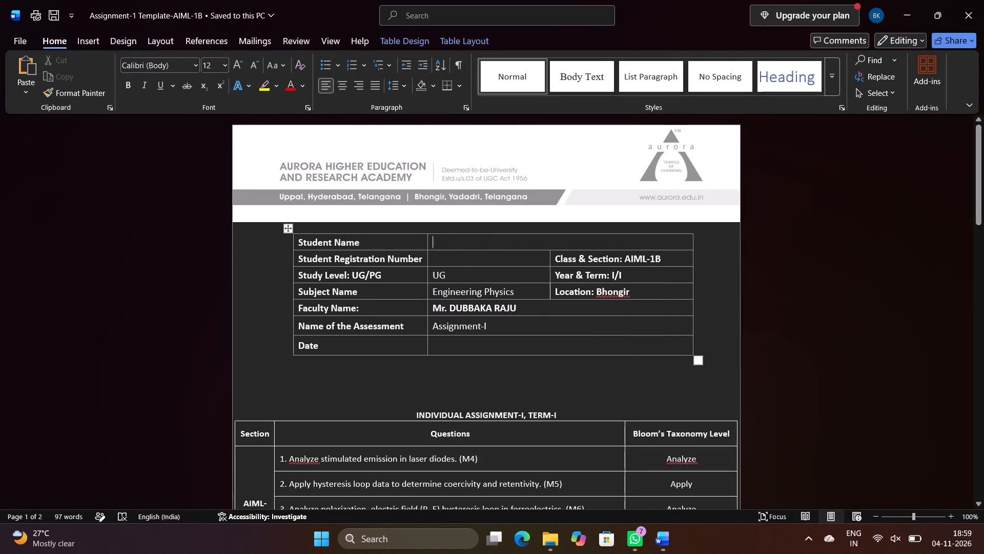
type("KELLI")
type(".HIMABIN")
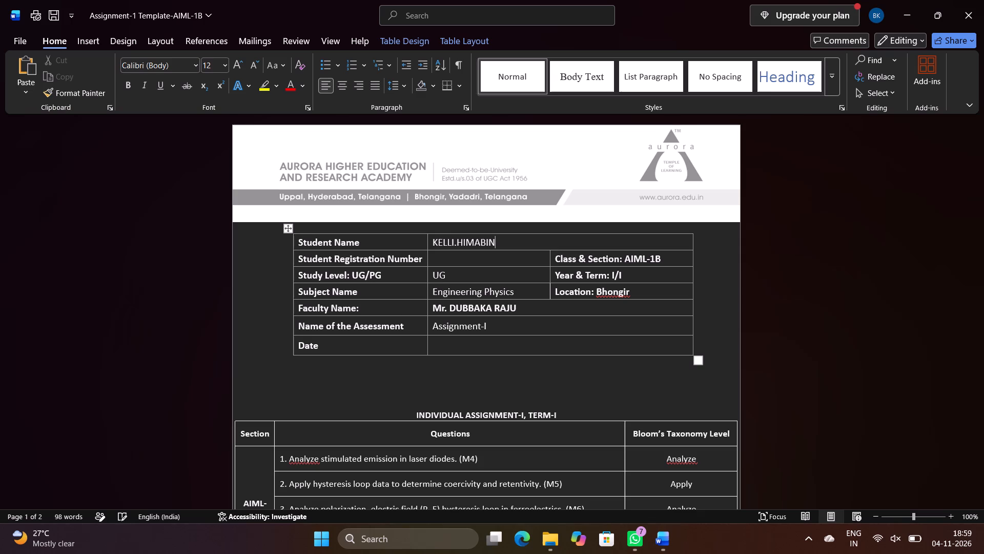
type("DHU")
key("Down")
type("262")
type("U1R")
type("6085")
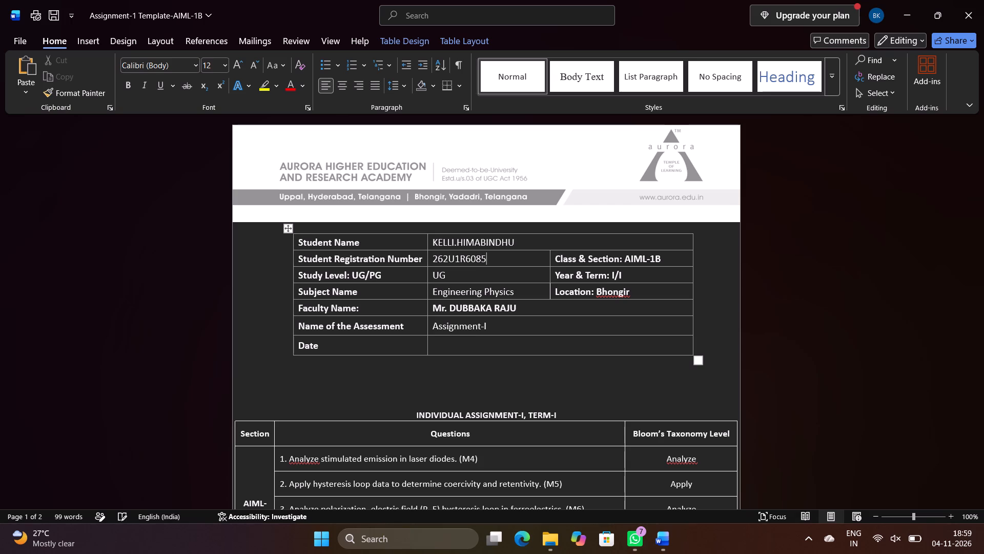
Fill in the Date row of the assignment's student details table.
left_click(512, 349)
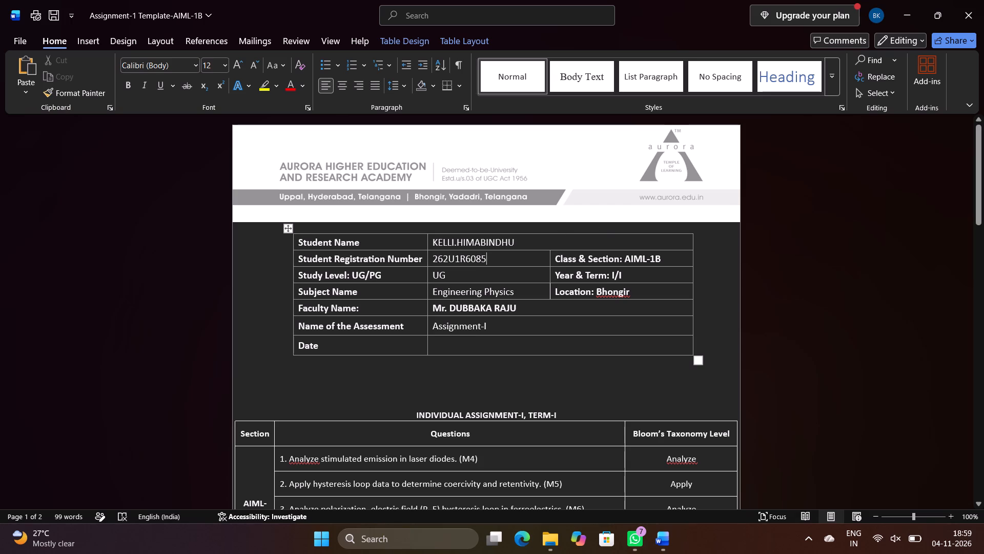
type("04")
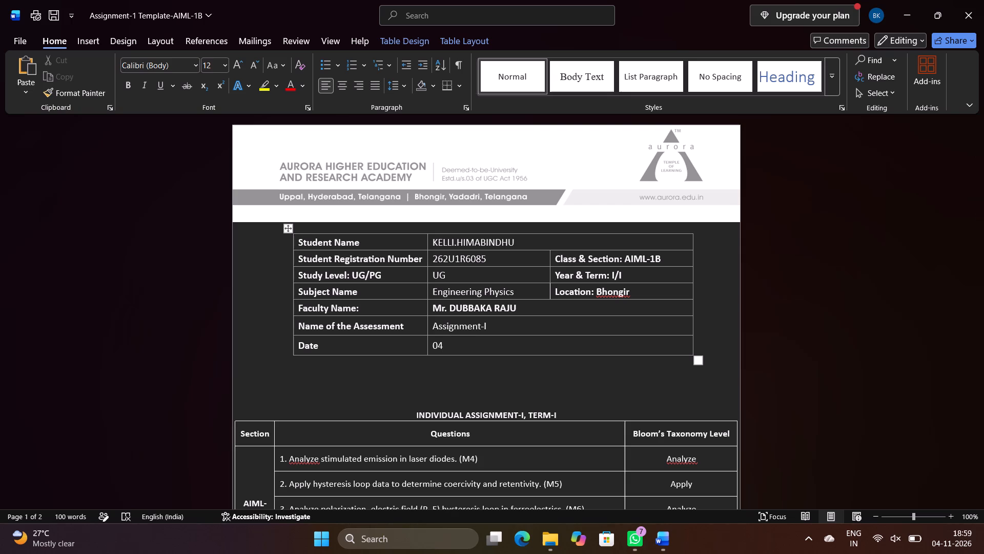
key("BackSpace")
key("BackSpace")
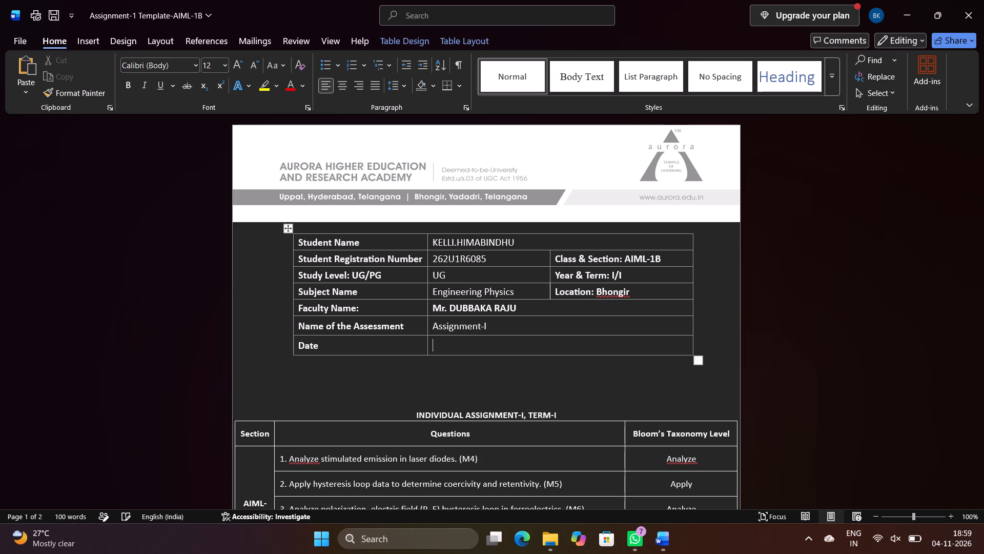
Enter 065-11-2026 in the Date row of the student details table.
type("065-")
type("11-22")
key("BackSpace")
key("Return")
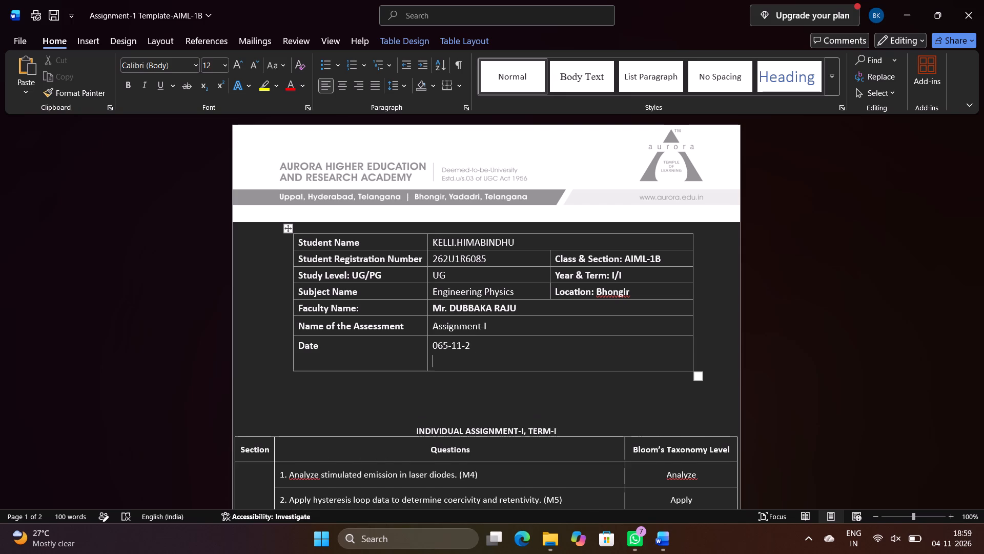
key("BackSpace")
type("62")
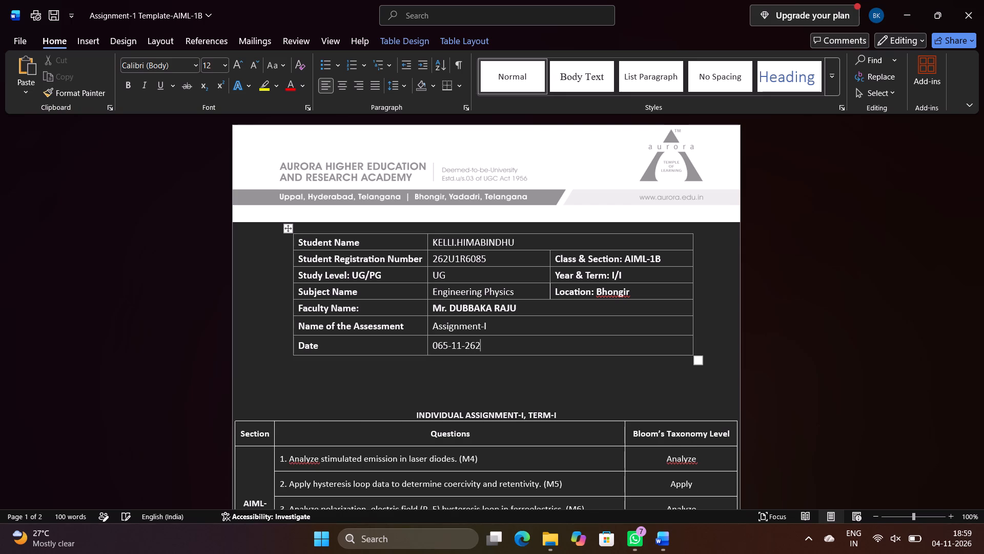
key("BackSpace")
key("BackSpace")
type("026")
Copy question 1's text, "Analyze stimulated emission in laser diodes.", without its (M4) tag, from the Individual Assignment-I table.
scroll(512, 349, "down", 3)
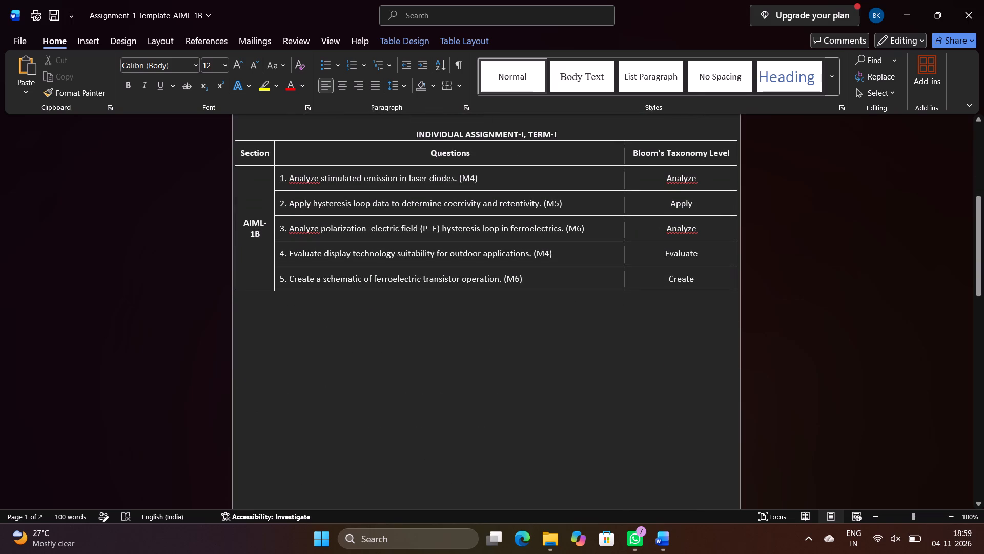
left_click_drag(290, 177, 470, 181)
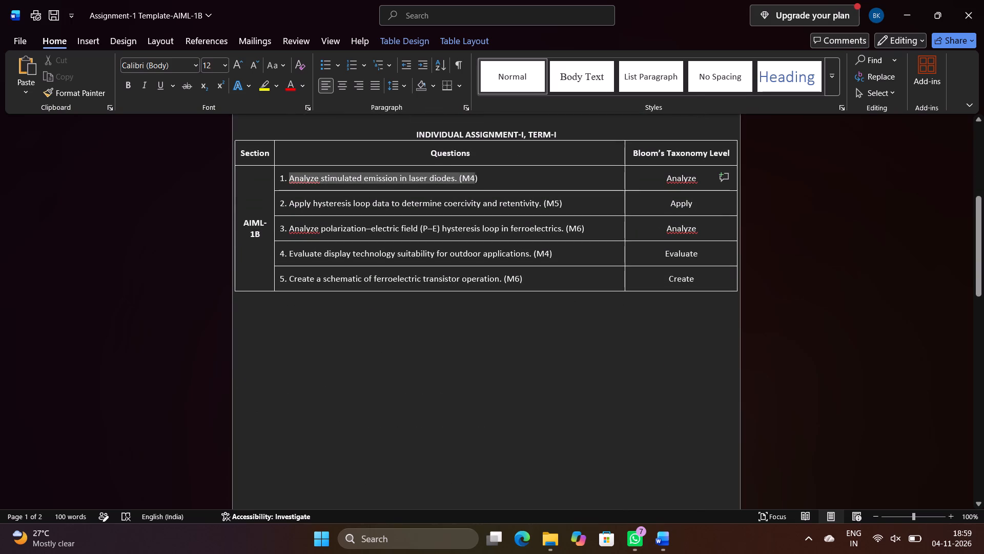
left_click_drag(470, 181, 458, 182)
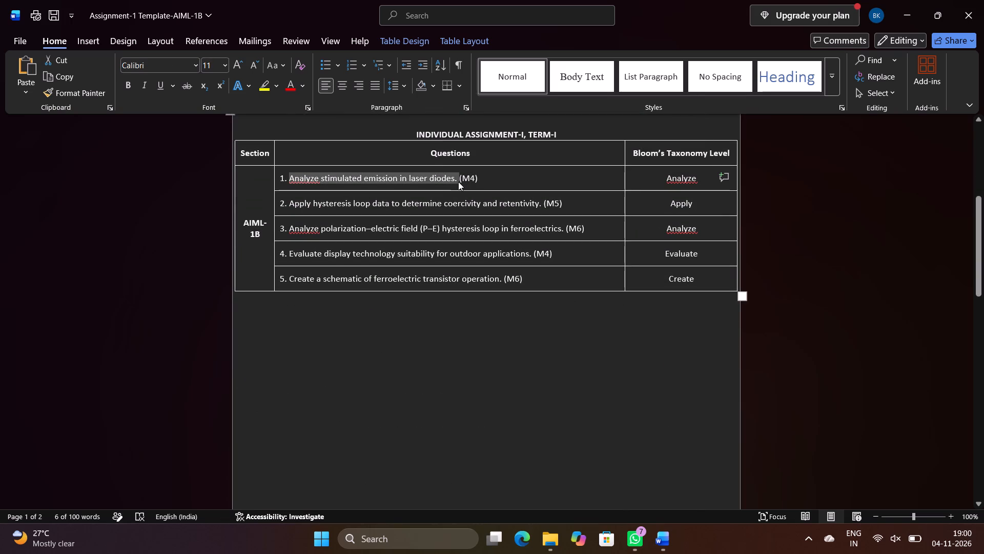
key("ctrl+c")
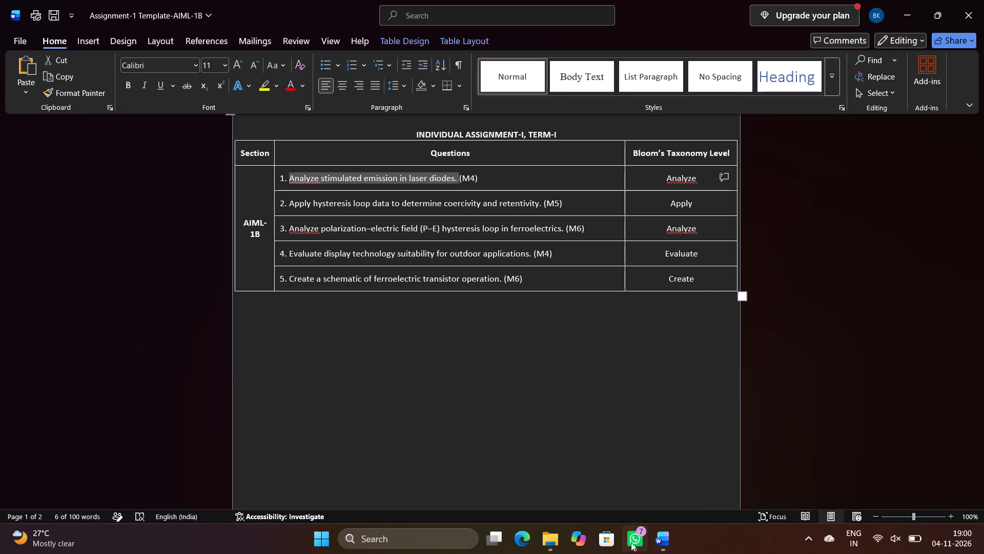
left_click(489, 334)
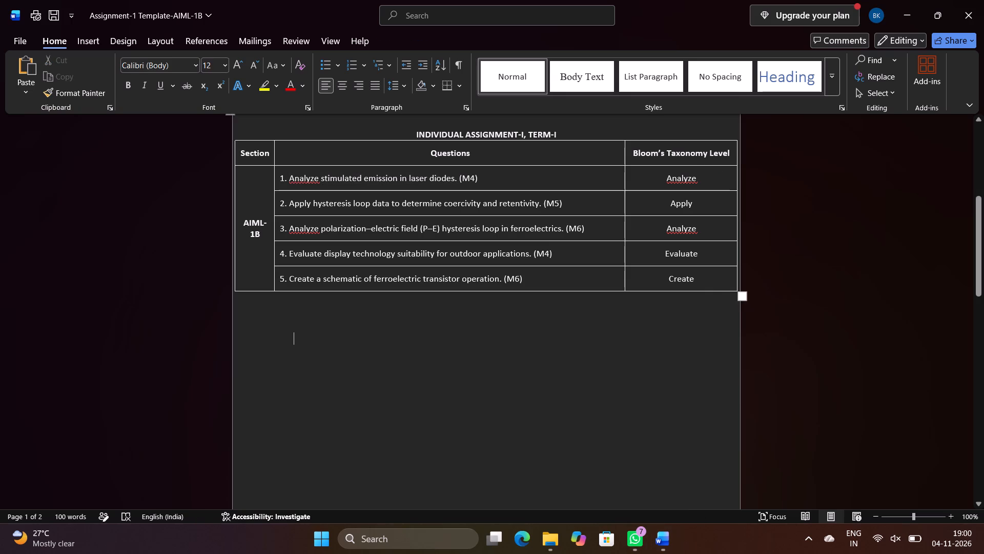
Copy all five question cells from the Questions column of the Individual Assignment-I, Term-I table.
left_click_drag(288, 175, 363, 280)
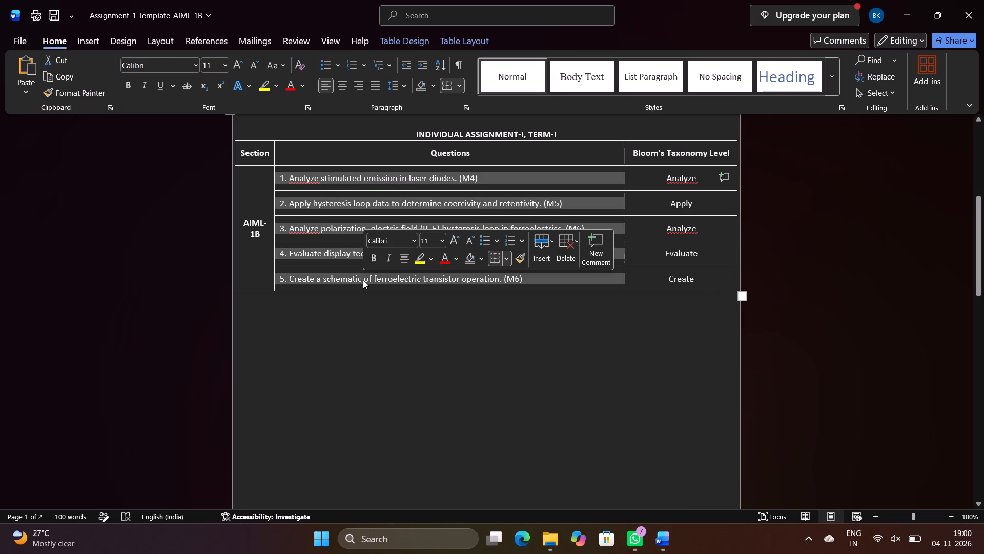
key("ctrl+c")
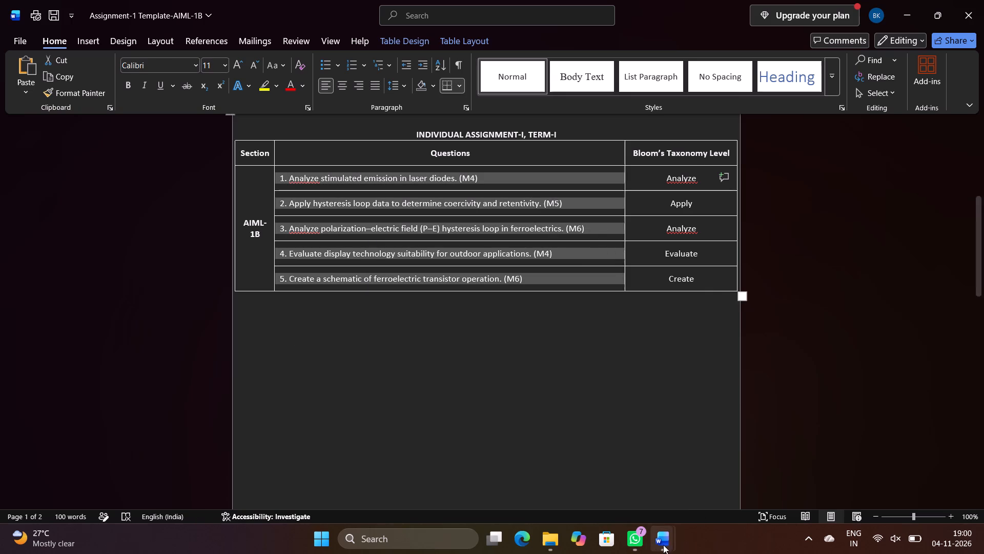
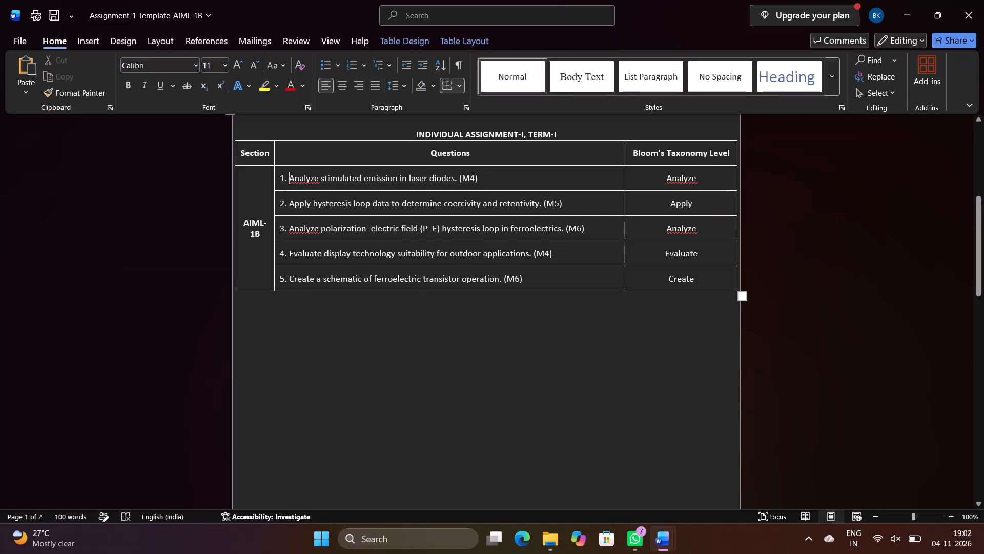
Copy question 1, "Analyze stimulated emission in laser diodes. (M4)", from the questions table and paste it below the table.
left_click(278, 176)
left_click_drag(278, 176, 296, 178)
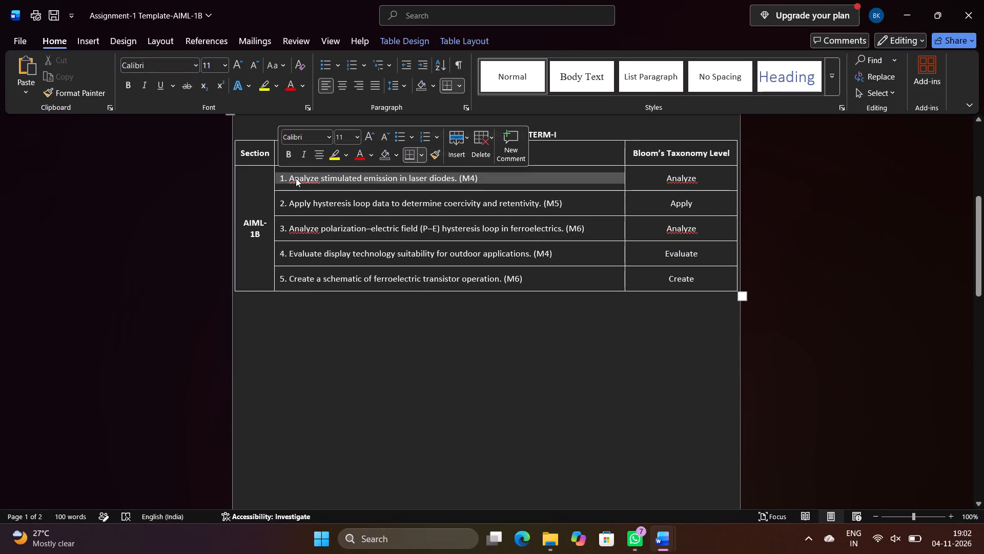
key("ctrl+c")
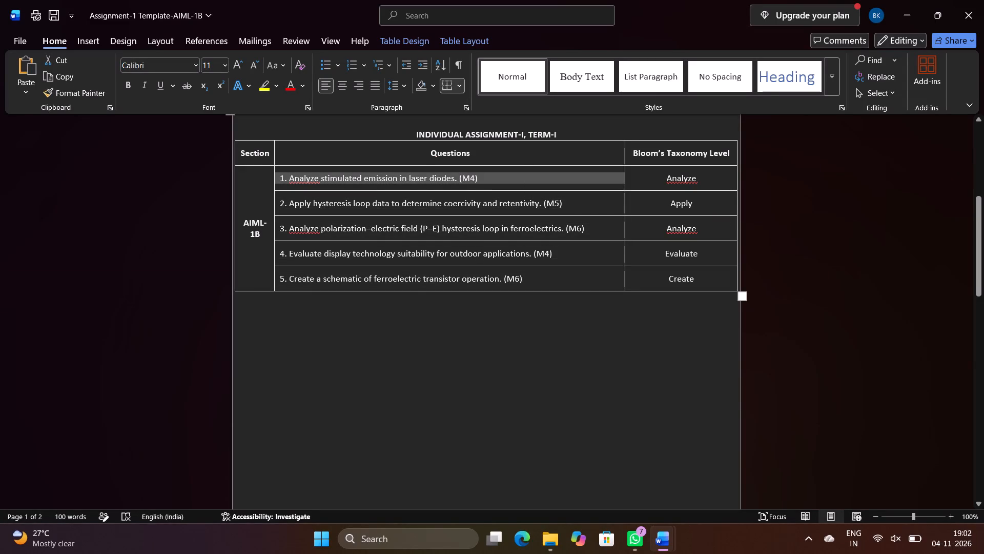
left_click(271, 317)
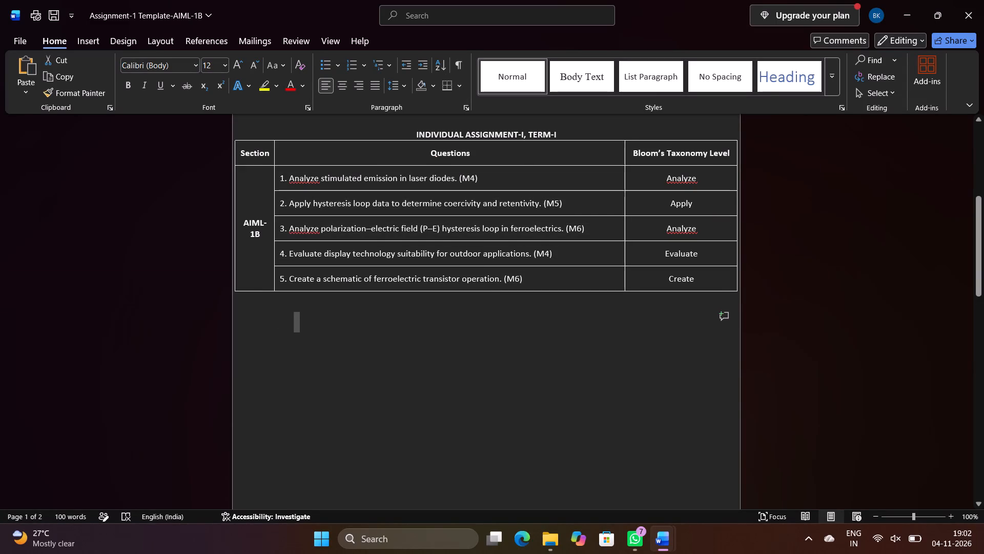
key("ctrl+v")
Select the pasted question 1 text below the table and open its font size choices.
left_click_drag(291, 319, 463, 323)
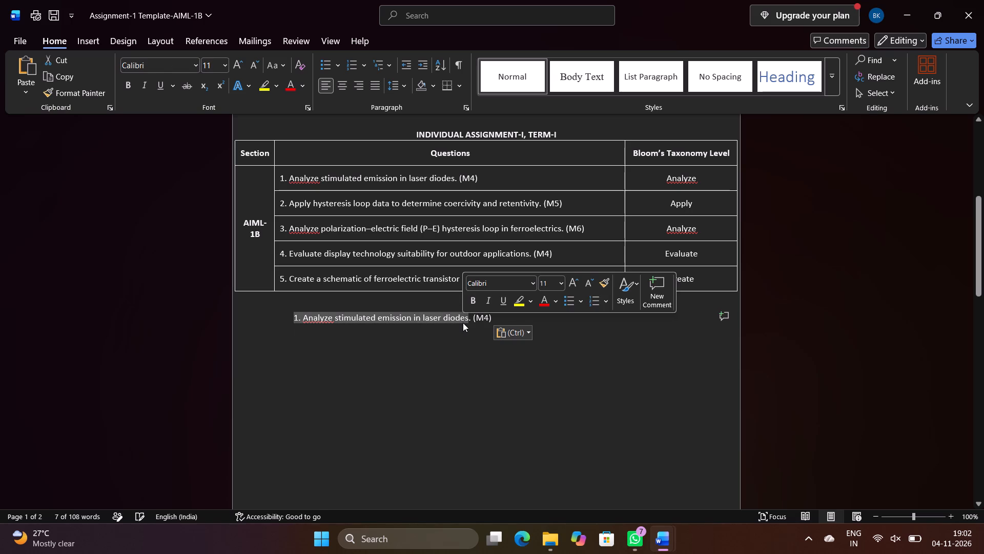
left_click(330, 333)
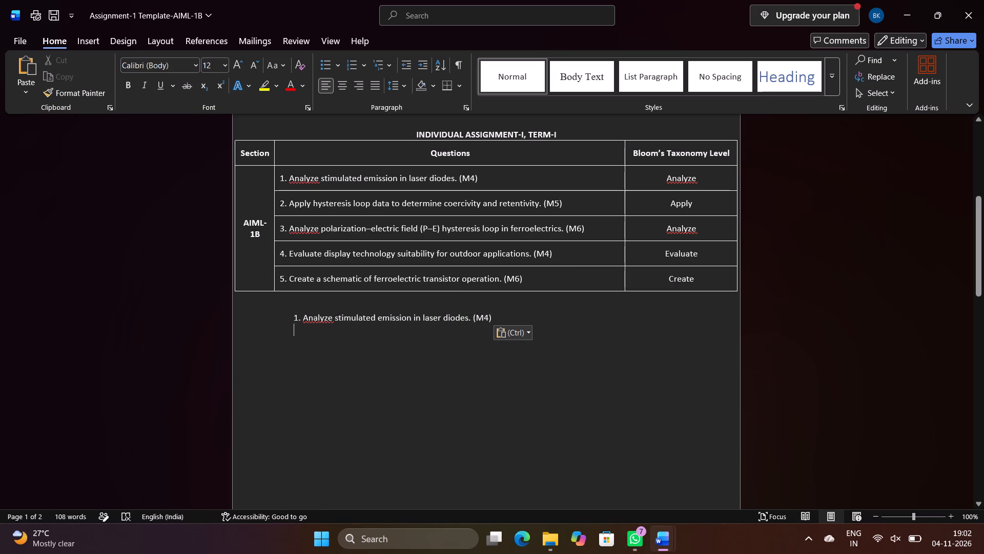
left_click_drag(296, 319, 457, 315)
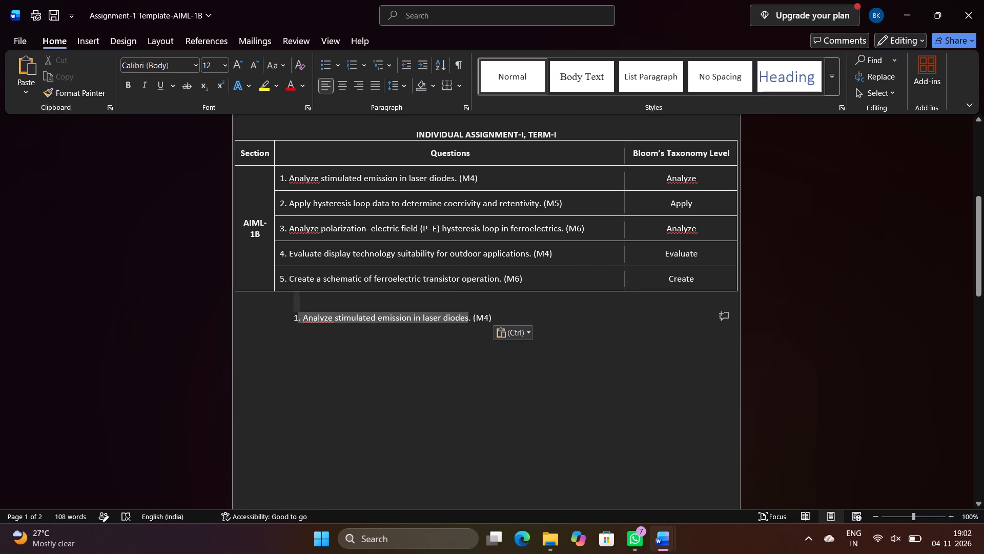
left_click_drag(457, 315, 496, 322)
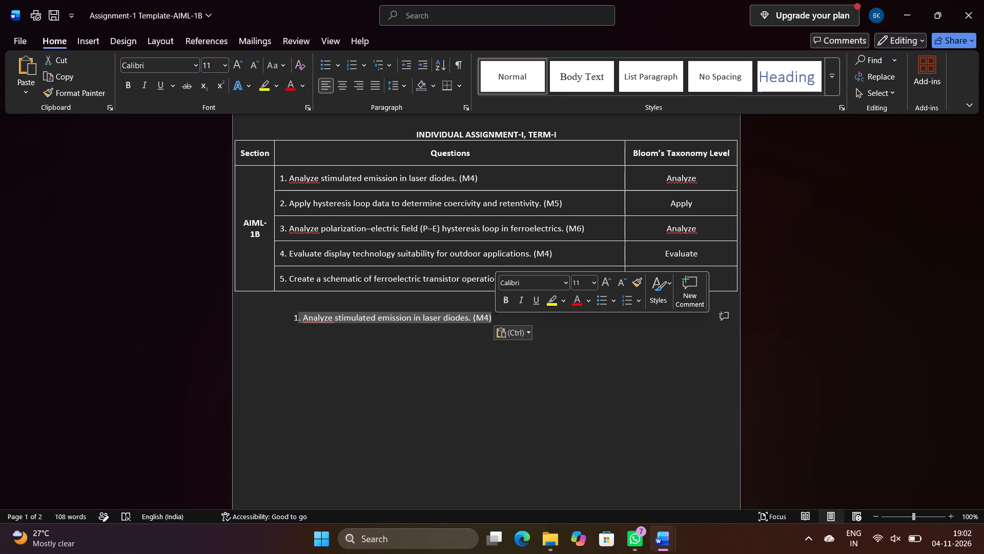
left_click(587, 282)
left_click(594, 281)
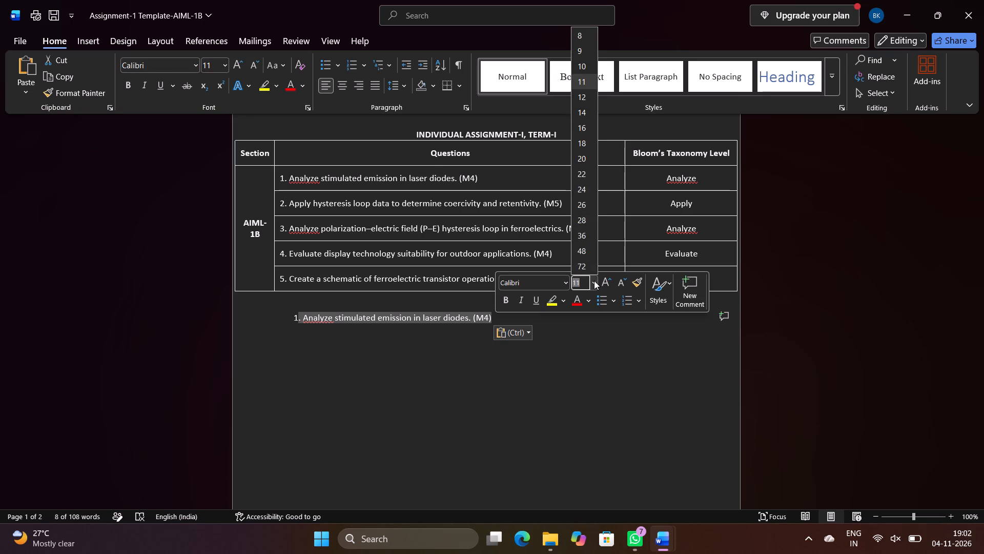
Set the font size of the question 1 heading about stimulated emission below the questions table to 14.
left_click(582, 114)
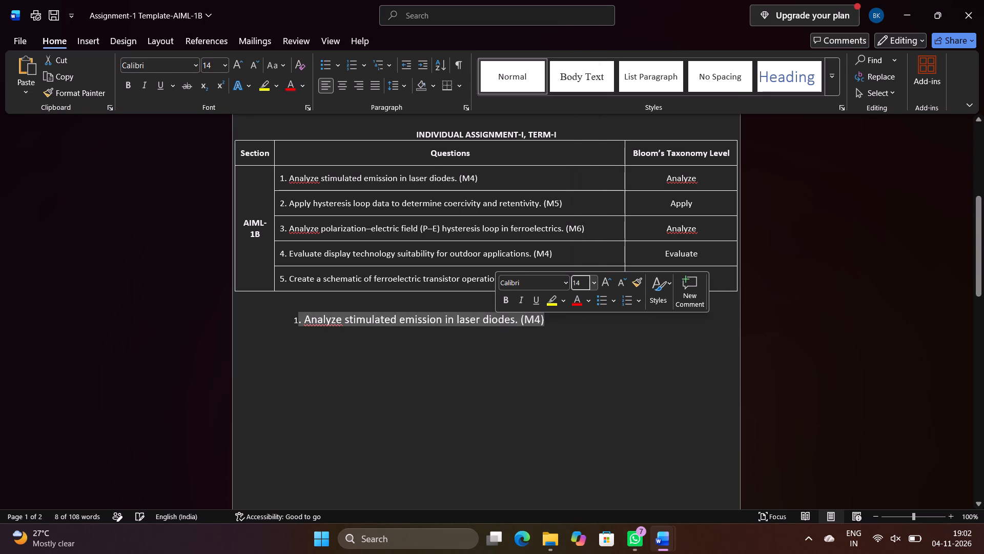
left_click(552, 312)
Add an unnumbered line reading "ANS:" below the question 1 heading, leaving it outside the automatic numbered list.
left_click(549, 322)
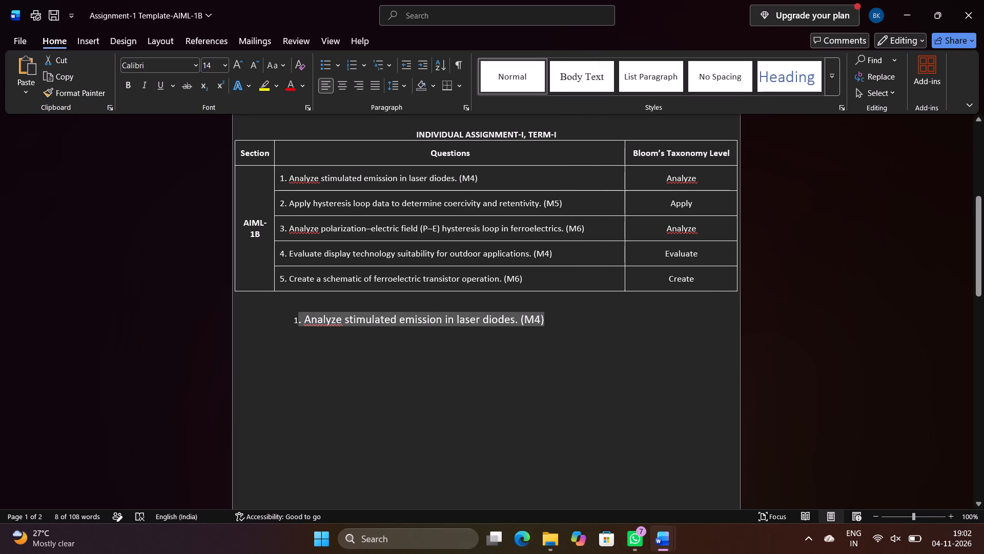
key("Return")
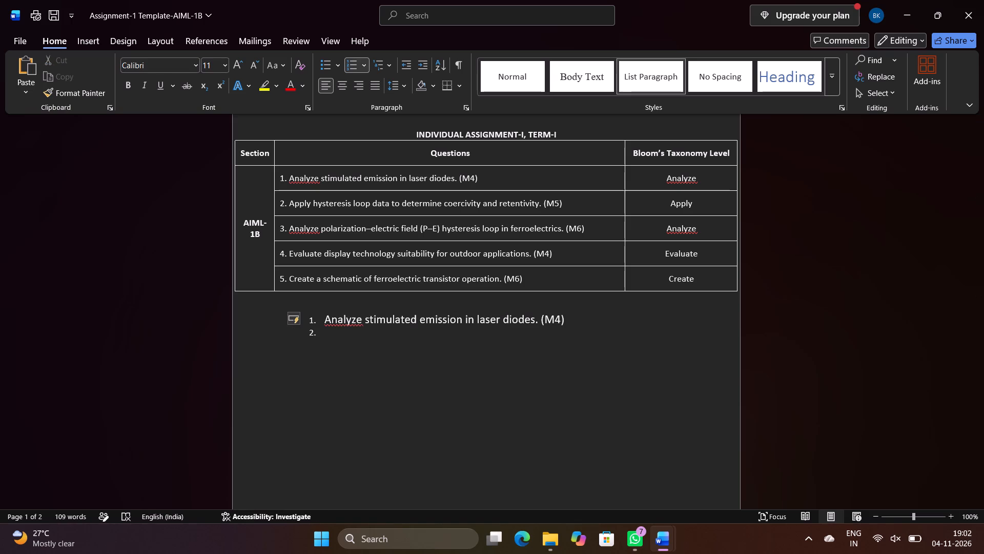
key("BackSpace")
key("BackSpace")
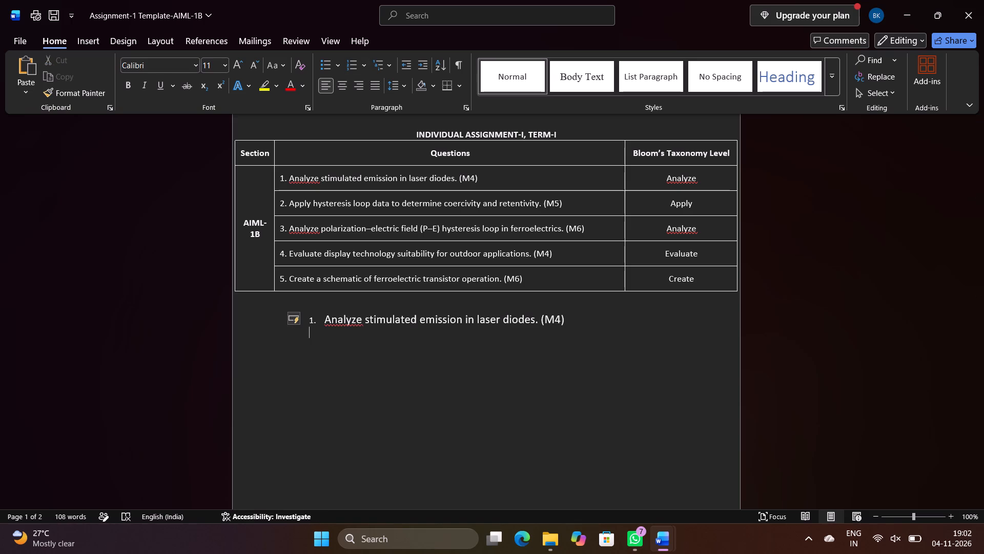
key("Return")
type("AN")
type("S:")
Make the "ANS:" label under question 1 bold and place the cursor right after it.
left_click_drag(336, 339, 312, 342)
left_click(320, 315)
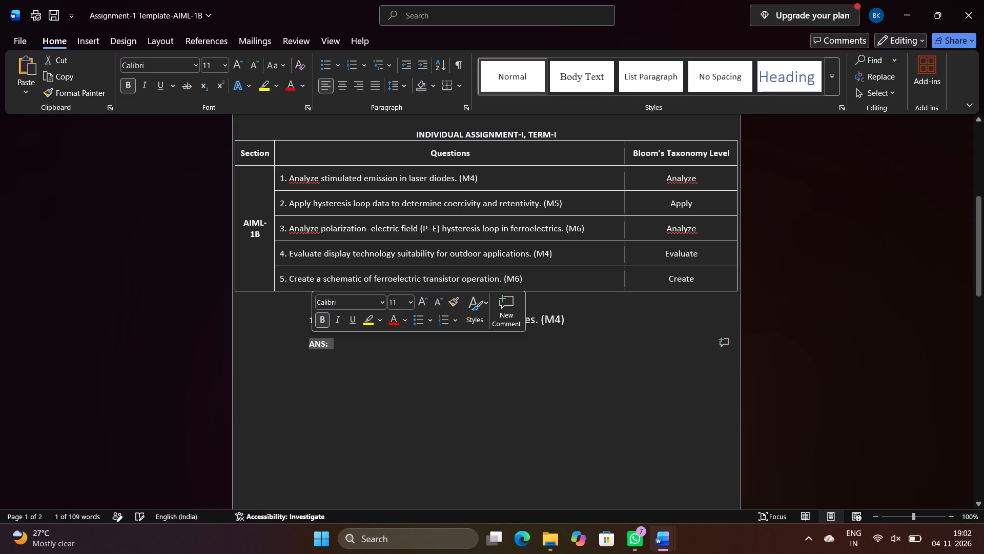
left_click(346, 400)
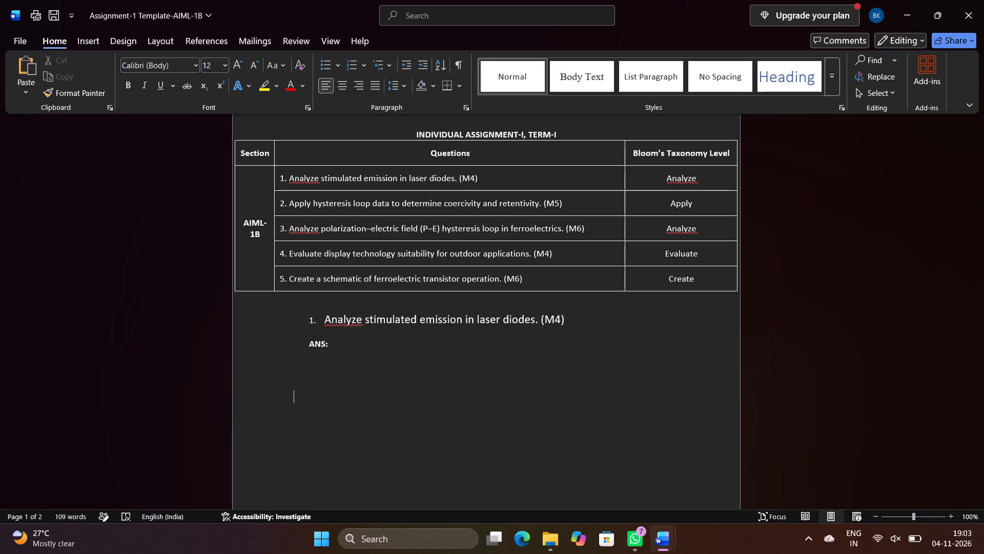
left_click(339, 343)
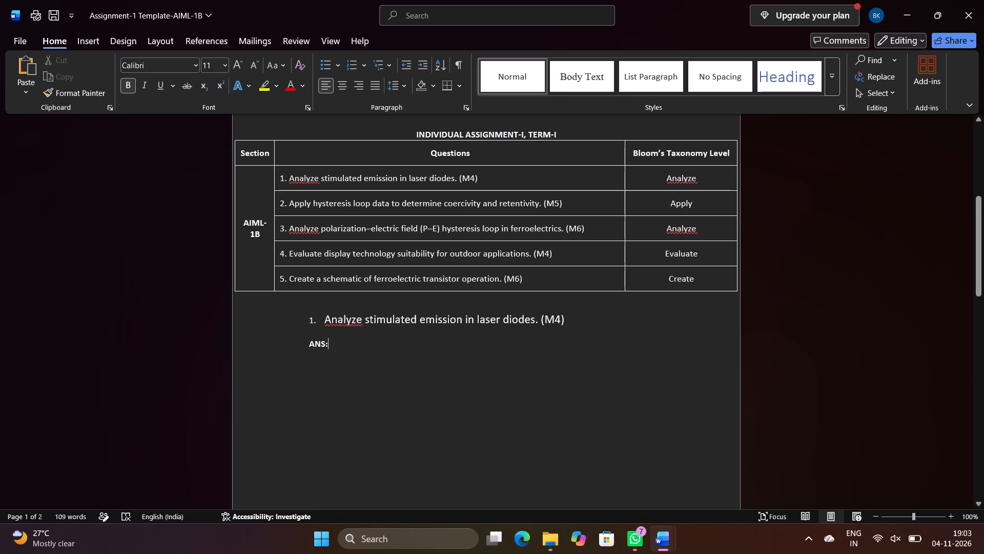
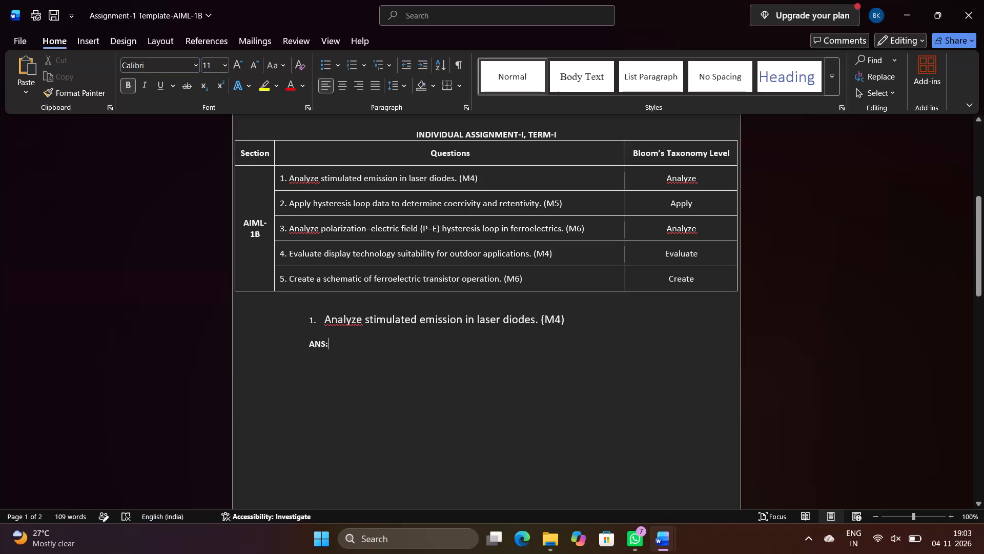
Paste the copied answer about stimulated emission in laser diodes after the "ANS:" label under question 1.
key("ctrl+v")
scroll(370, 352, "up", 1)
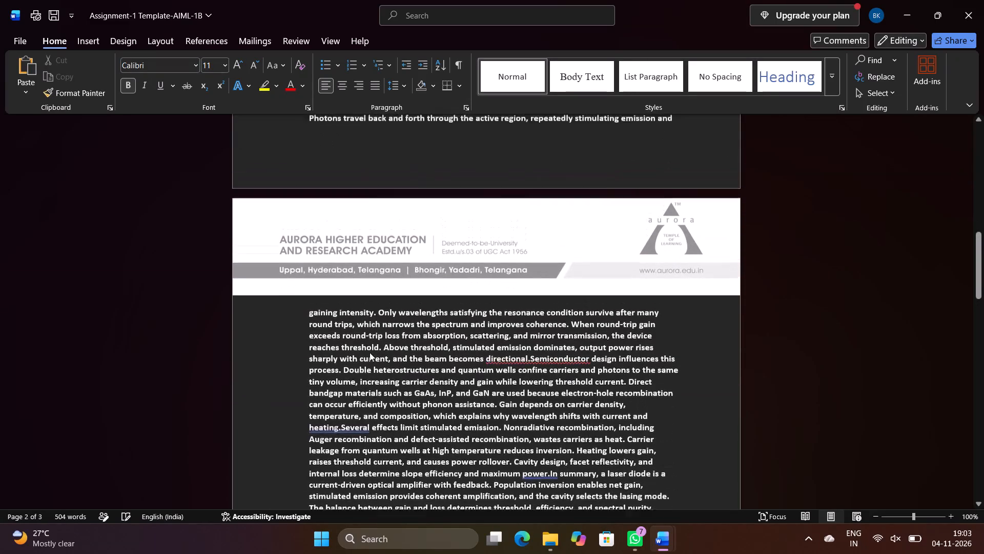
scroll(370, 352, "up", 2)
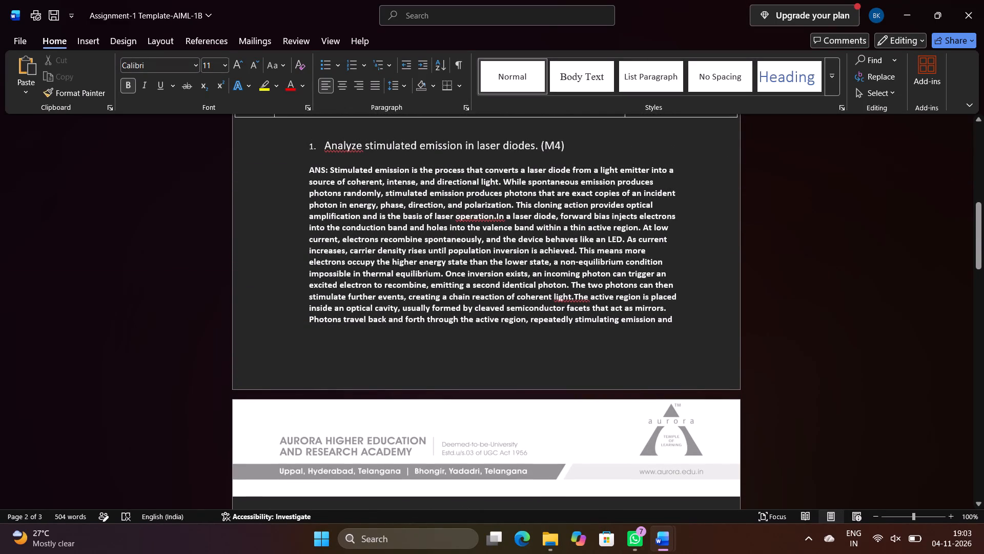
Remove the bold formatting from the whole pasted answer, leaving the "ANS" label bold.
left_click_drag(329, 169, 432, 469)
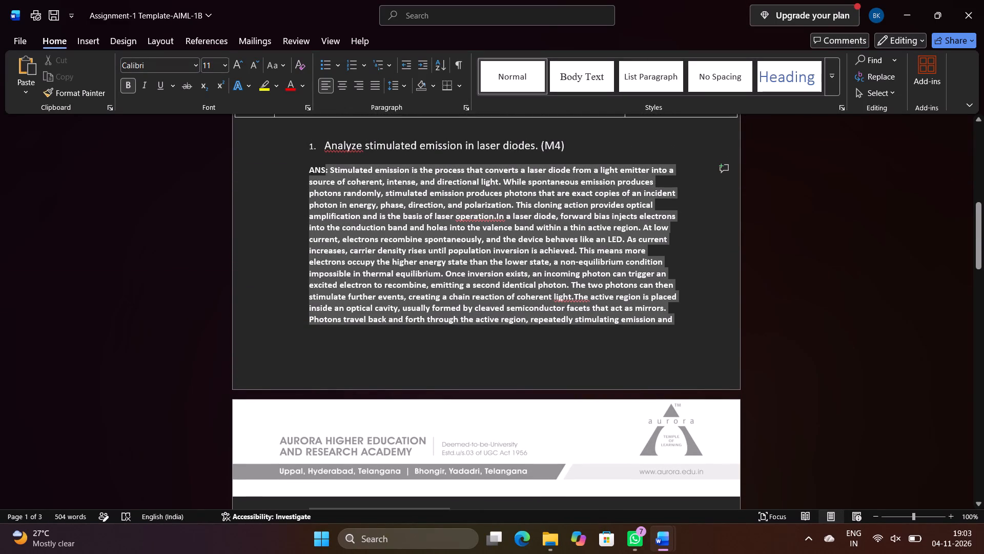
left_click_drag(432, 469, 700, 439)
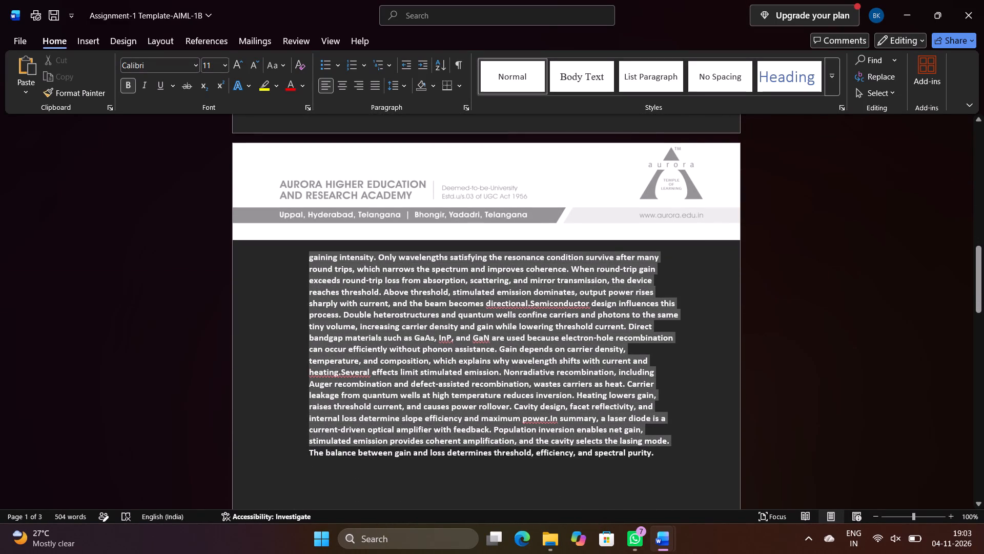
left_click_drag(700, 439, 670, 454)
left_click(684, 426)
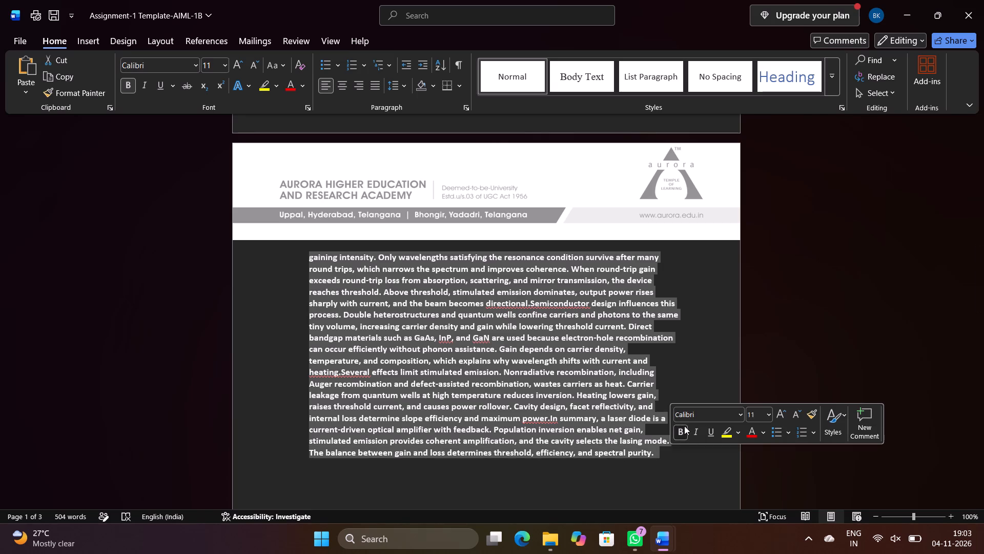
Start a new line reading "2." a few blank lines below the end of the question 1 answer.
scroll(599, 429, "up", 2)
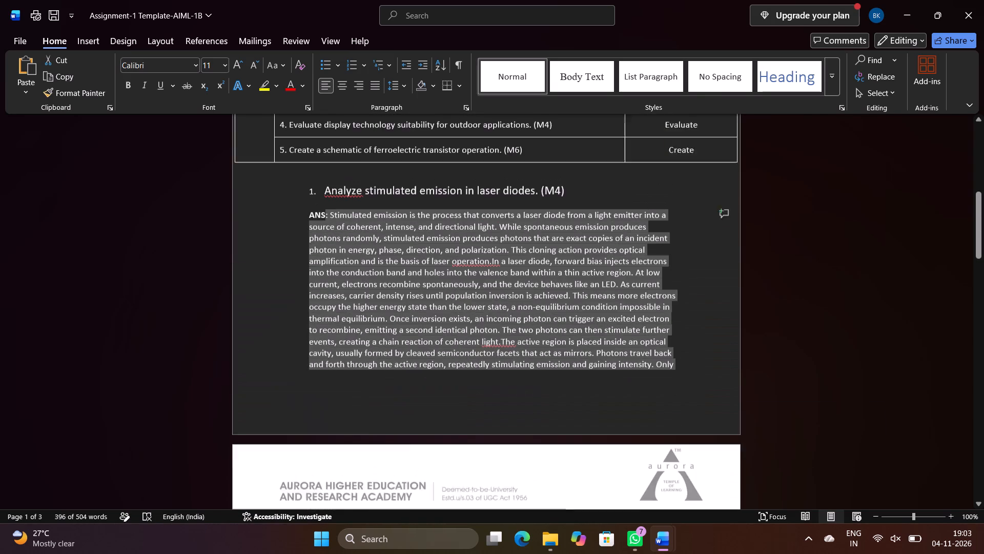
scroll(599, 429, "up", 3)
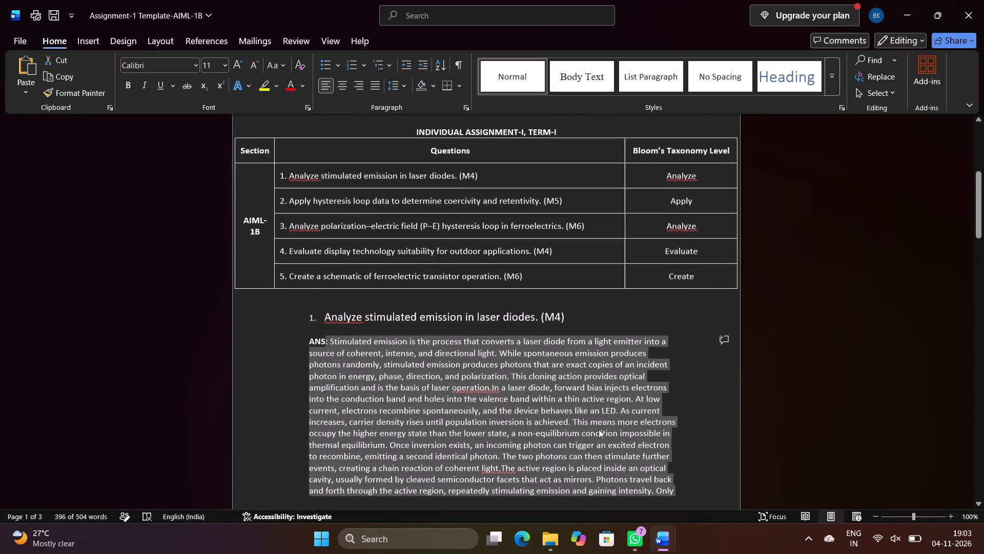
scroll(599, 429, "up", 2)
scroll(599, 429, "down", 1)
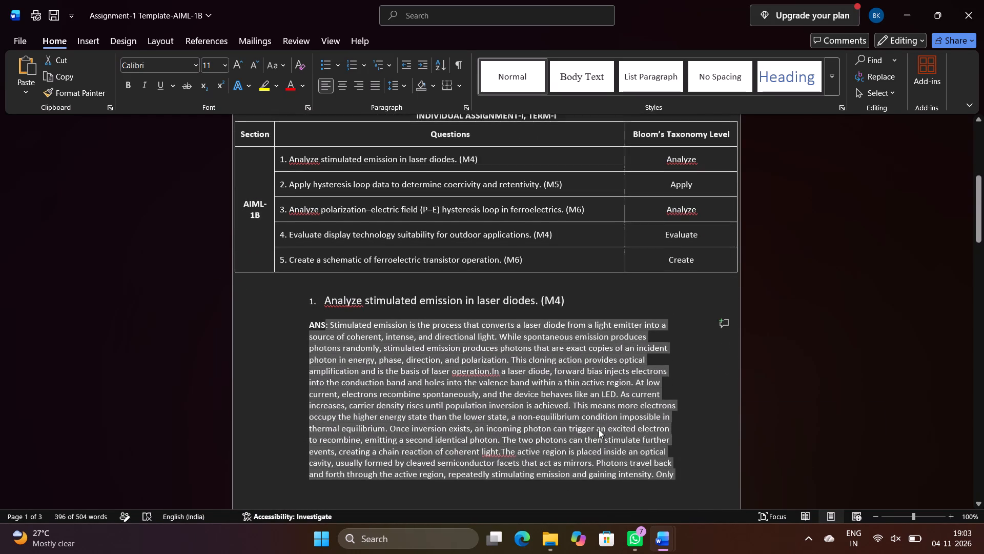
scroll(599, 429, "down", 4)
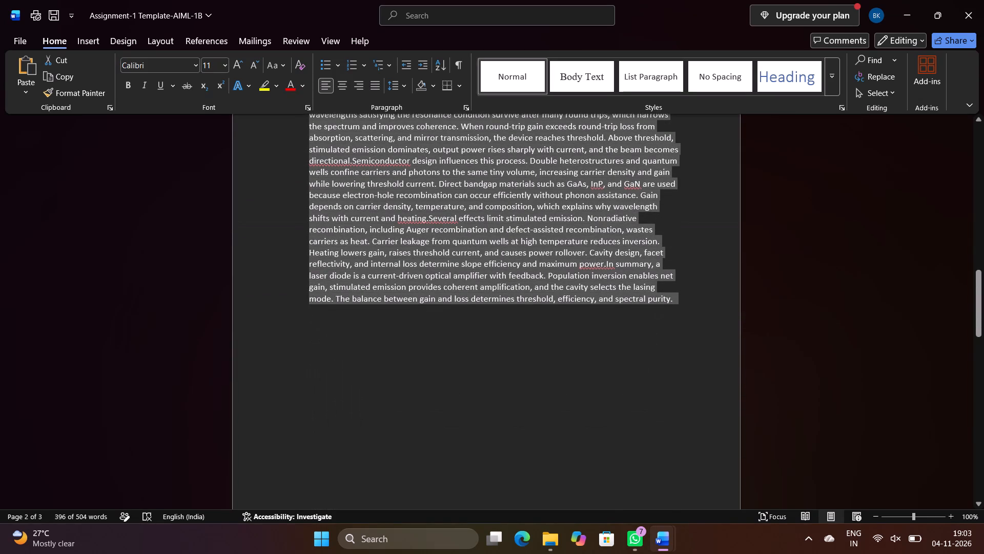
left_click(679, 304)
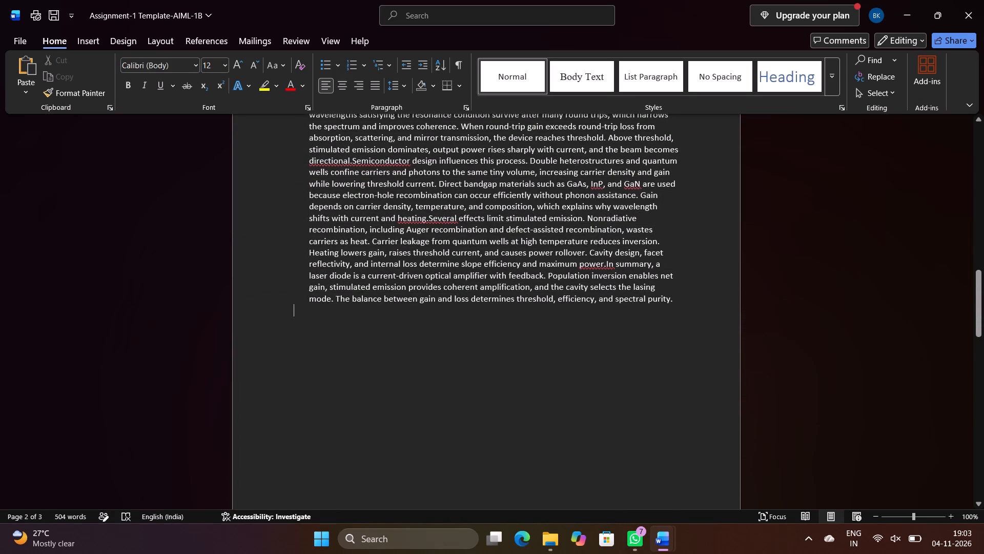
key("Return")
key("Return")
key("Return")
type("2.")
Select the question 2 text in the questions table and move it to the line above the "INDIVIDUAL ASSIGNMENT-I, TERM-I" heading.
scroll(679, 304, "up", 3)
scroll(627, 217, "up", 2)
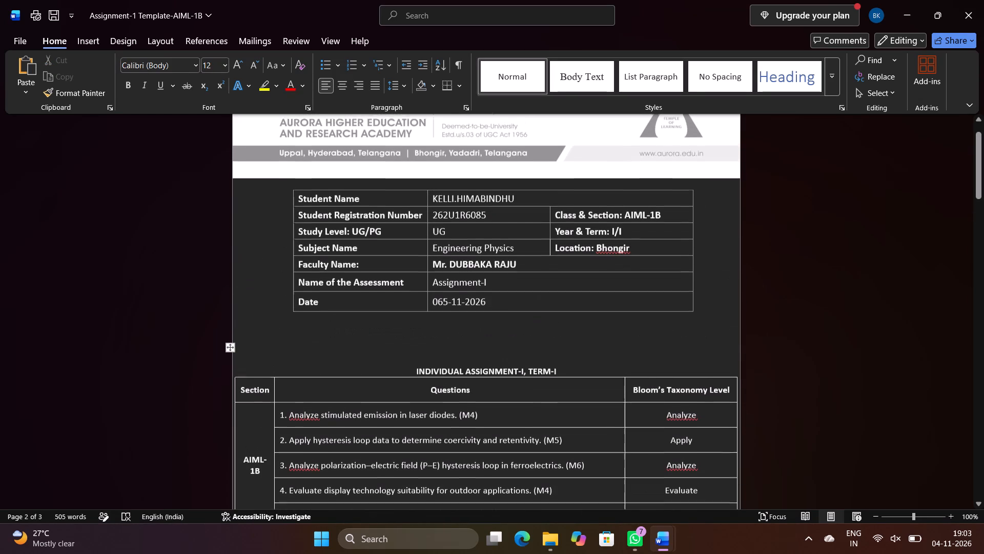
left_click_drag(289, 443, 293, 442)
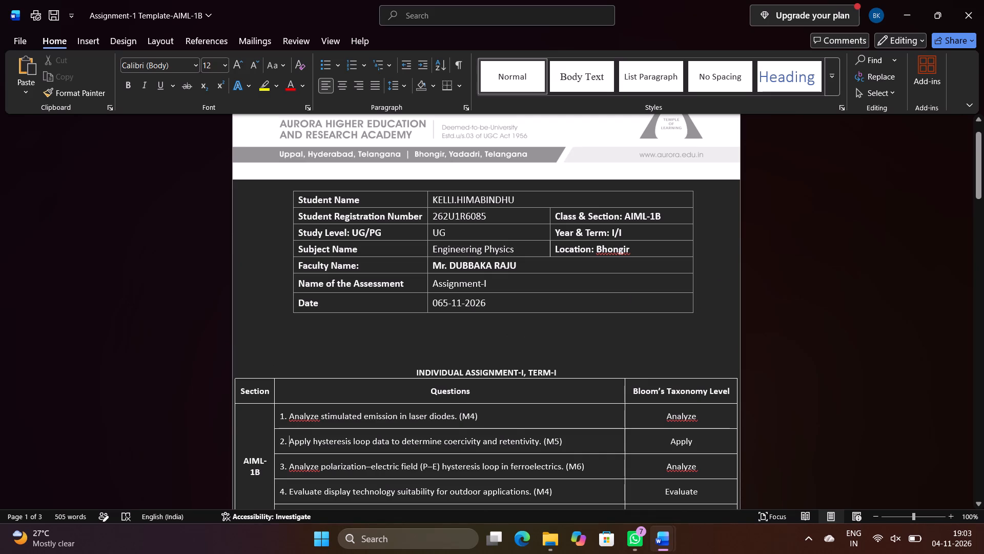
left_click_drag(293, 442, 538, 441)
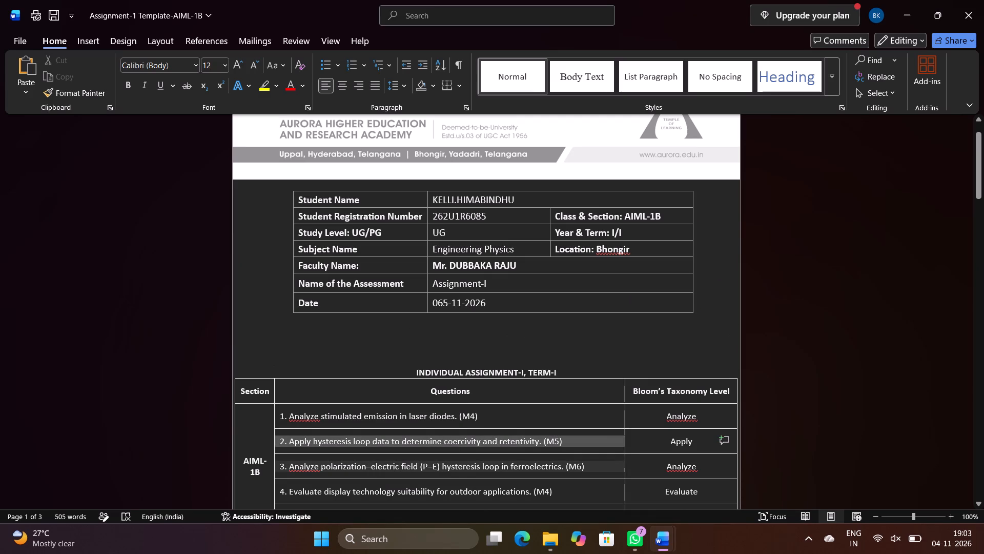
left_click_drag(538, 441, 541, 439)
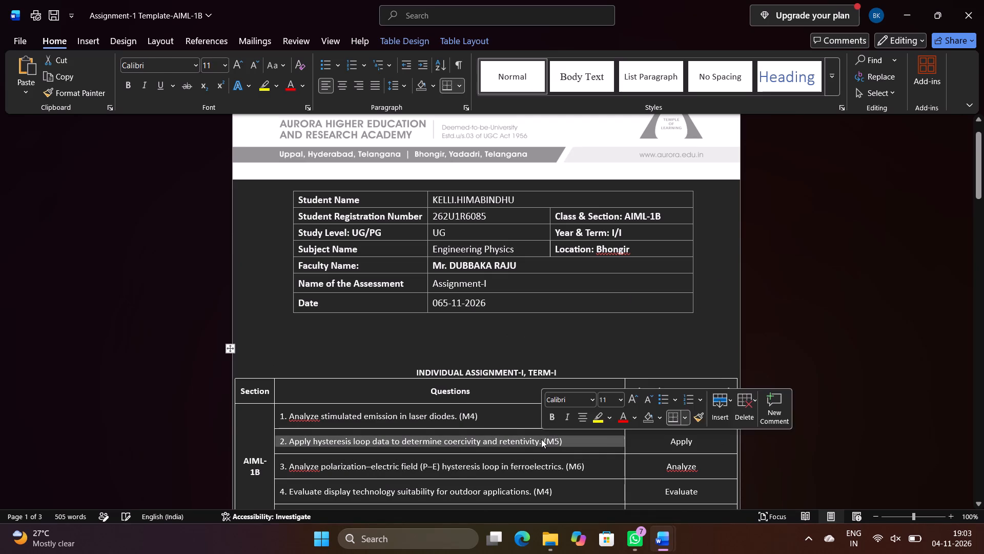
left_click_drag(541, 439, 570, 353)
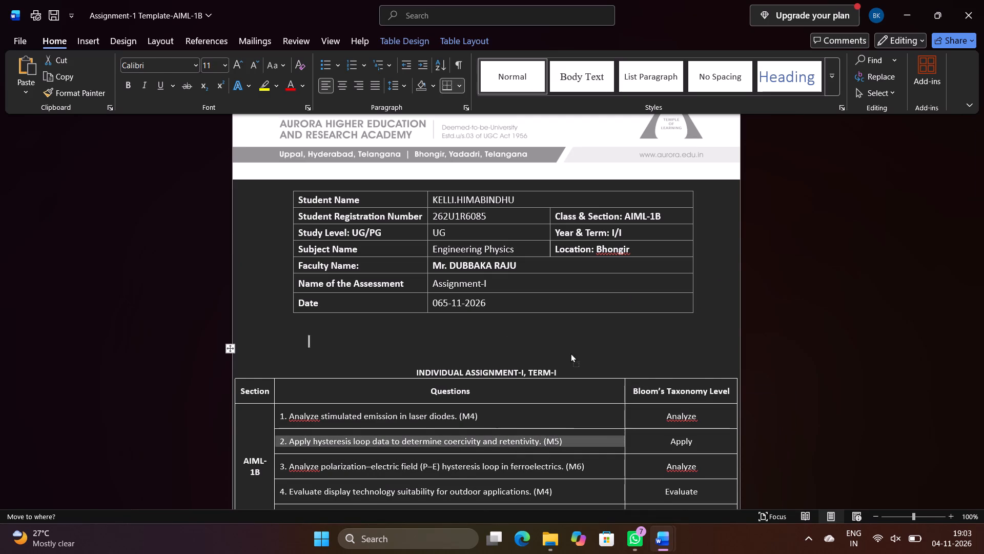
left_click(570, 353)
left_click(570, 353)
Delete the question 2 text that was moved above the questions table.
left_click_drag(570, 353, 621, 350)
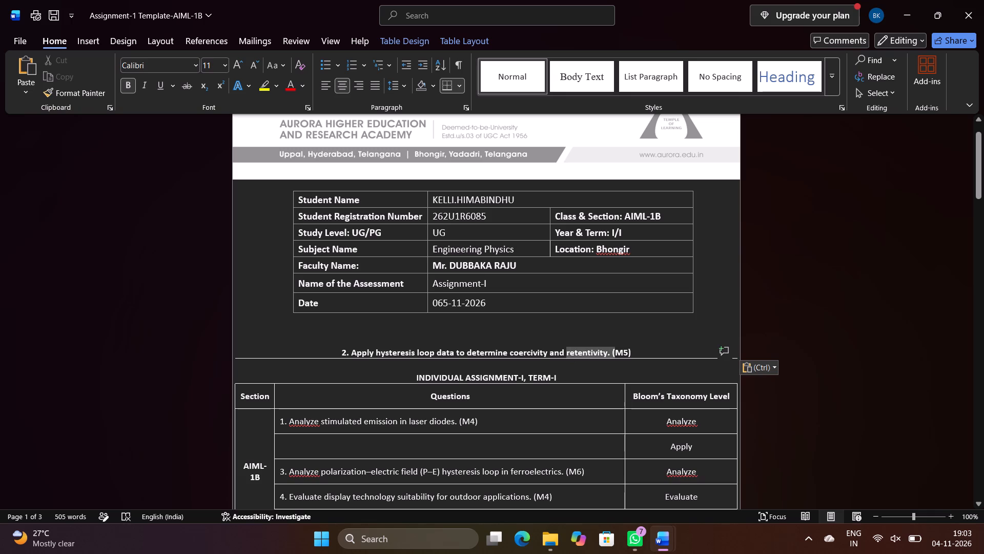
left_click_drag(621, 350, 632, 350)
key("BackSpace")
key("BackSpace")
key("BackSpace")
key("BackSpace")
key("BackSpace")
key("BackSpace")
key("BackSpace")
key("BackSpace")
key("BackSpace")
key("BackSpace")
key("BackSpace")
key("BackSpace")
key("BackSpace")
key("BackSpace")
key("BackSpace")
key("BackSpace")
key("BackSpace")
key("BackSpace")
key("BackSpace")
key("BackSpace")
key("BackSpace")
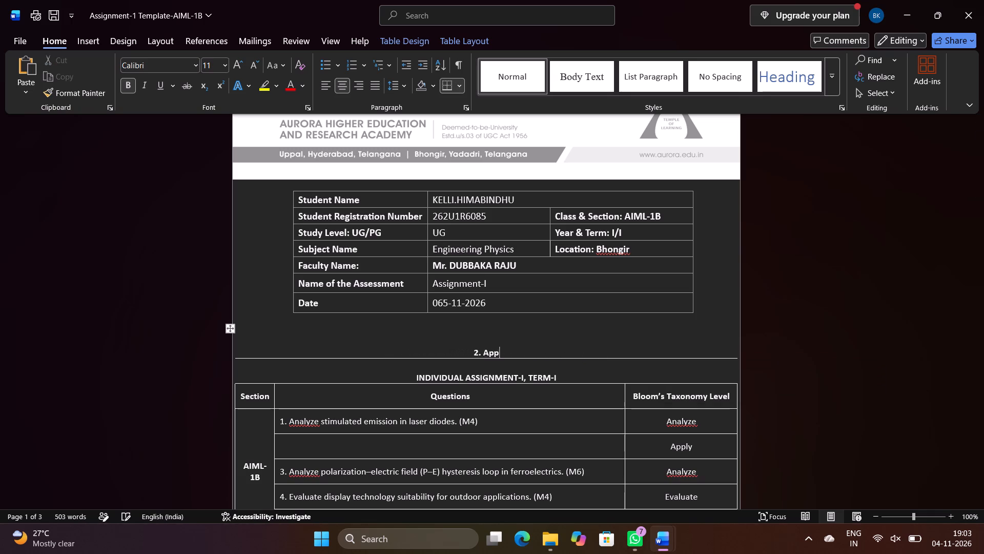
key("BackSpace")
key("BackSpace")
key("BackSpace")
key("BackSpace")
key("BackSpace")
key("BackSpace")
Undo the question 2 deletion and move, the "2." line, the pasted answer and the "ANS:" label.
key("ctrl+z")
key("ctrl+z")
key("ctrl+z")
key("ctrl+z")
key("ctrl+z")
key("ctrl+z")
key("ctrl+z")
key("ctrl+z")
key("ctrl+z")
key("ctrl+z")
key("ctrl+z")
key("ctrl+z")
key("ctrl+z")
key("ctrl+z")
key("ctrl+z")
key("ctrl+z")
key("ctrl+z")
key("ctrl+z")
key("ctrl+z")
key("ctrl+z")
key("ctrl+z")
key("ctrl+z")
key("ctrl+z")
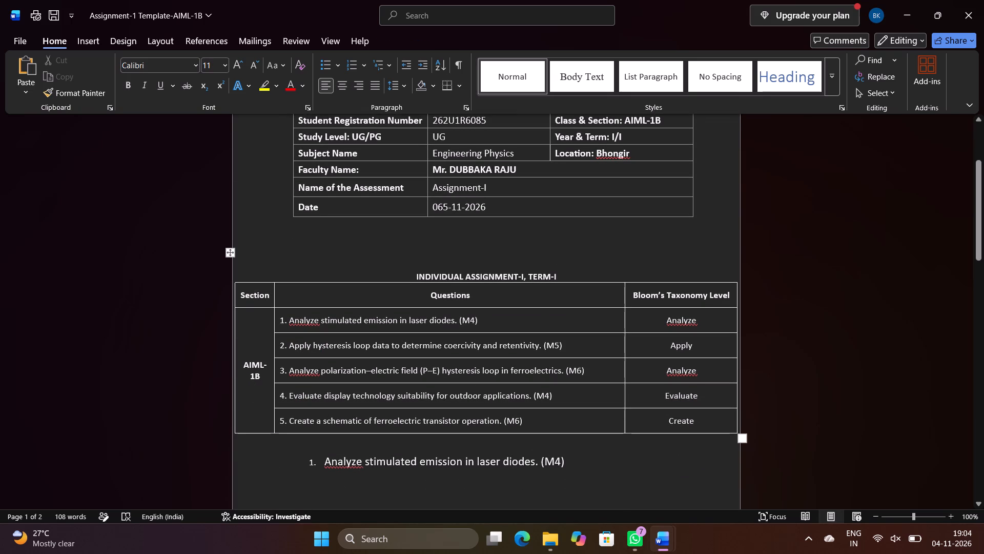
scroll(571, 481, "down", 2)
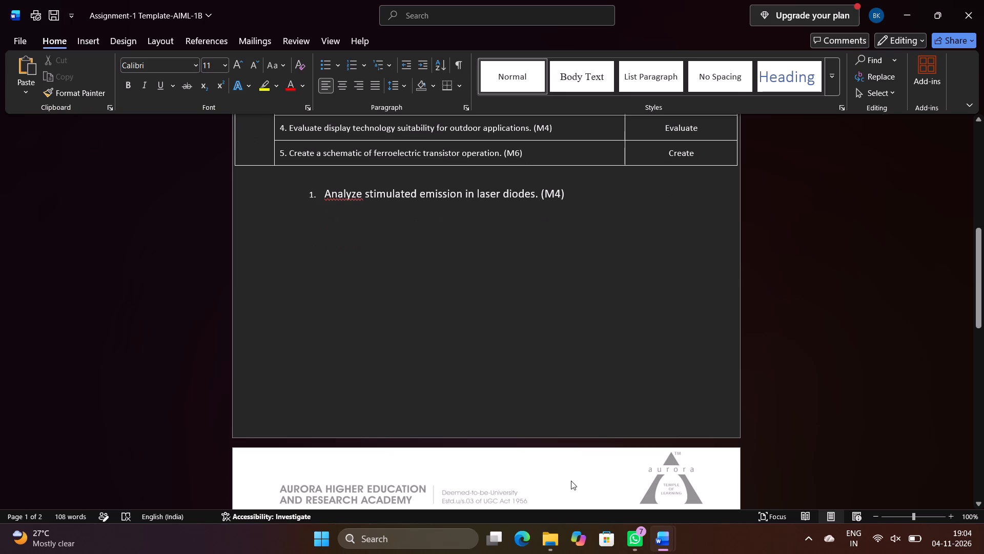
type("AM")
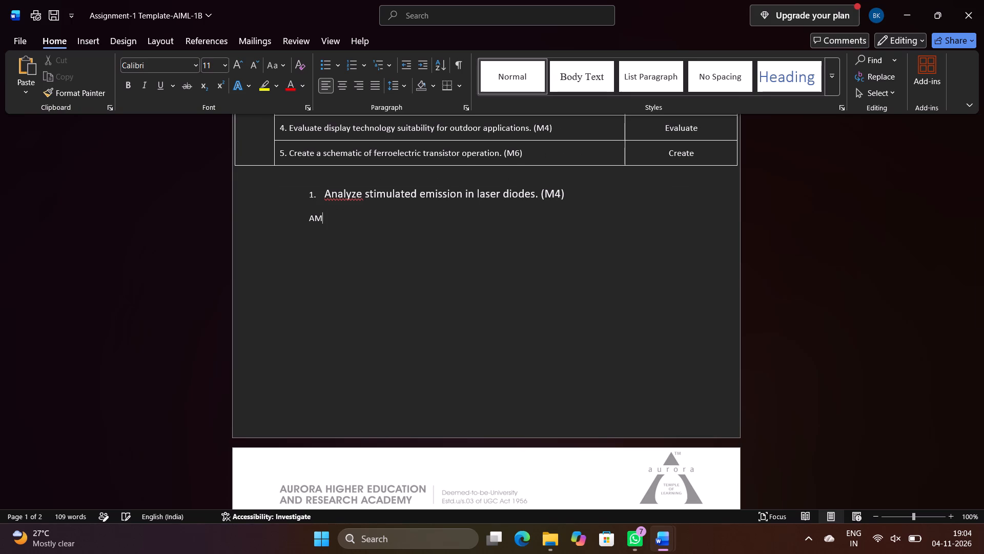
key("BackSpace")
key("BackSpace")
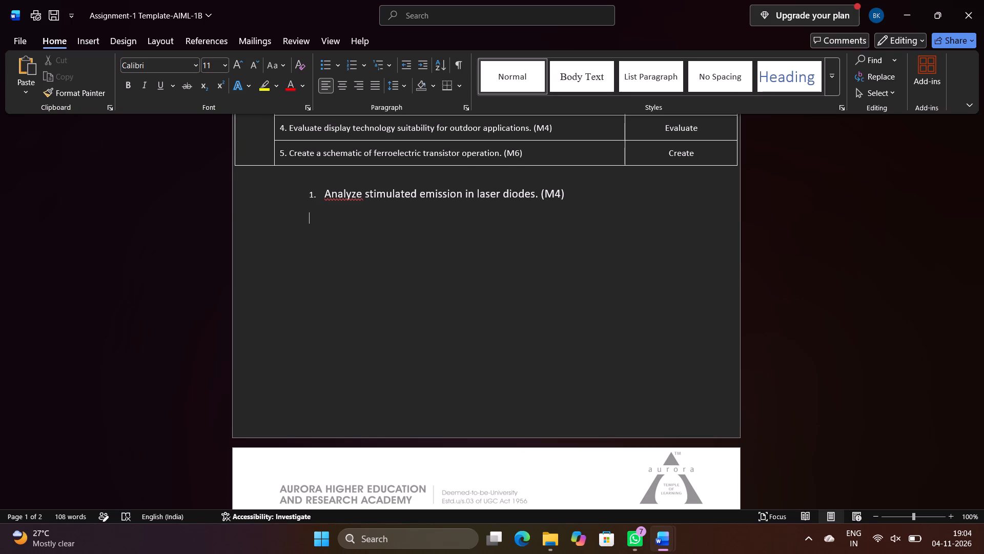